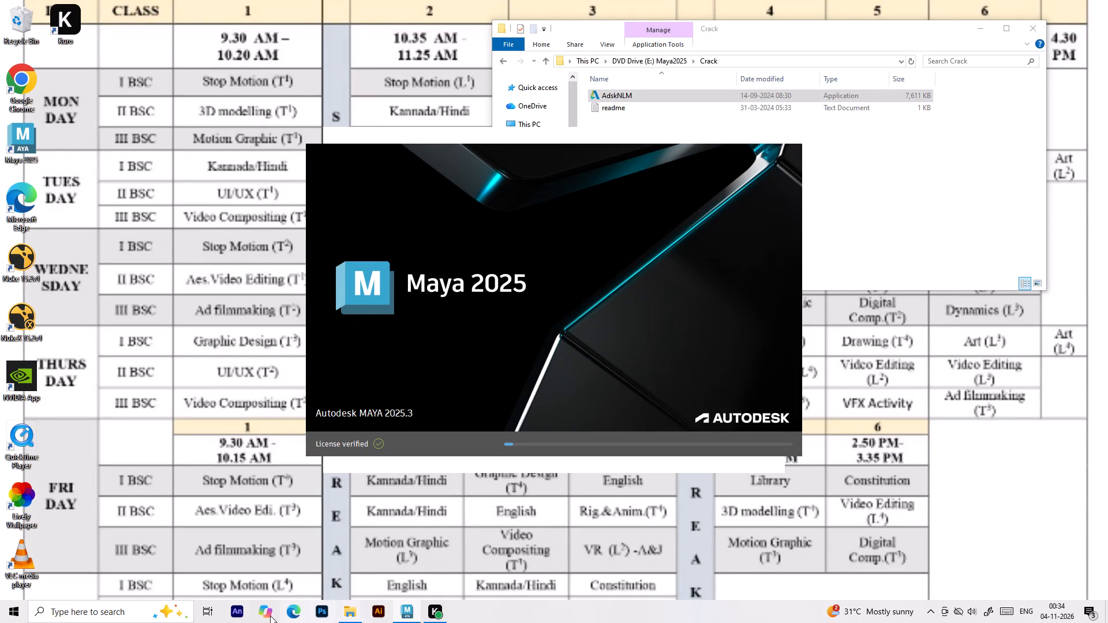
Launch Google Chrome and open the YouTube home page through a web search for youtube.
click(113, 622)
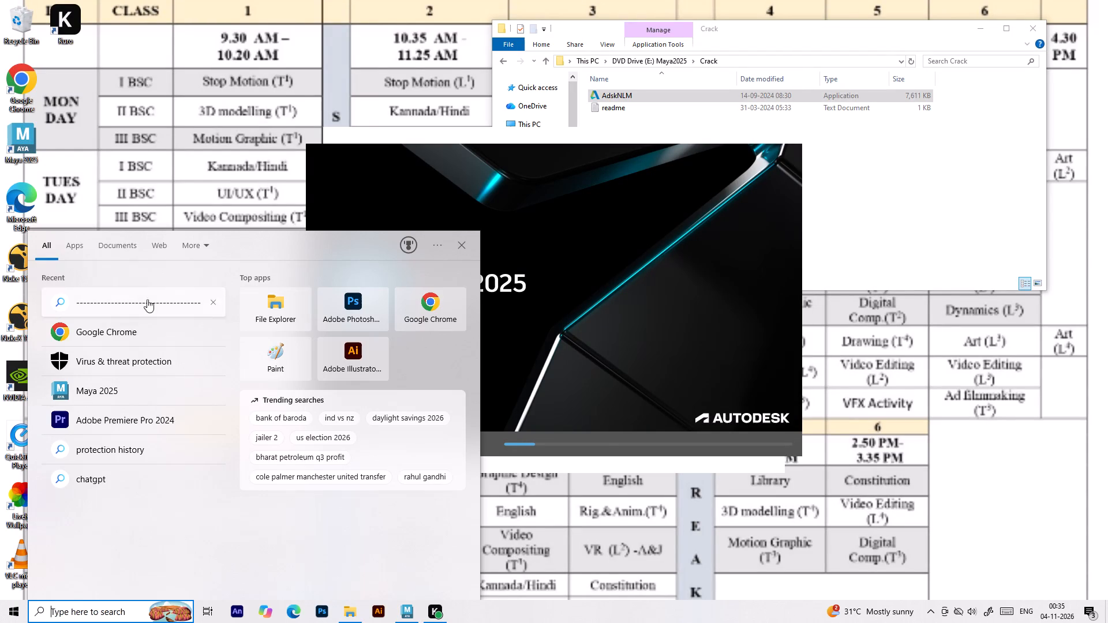
click(102, 343)
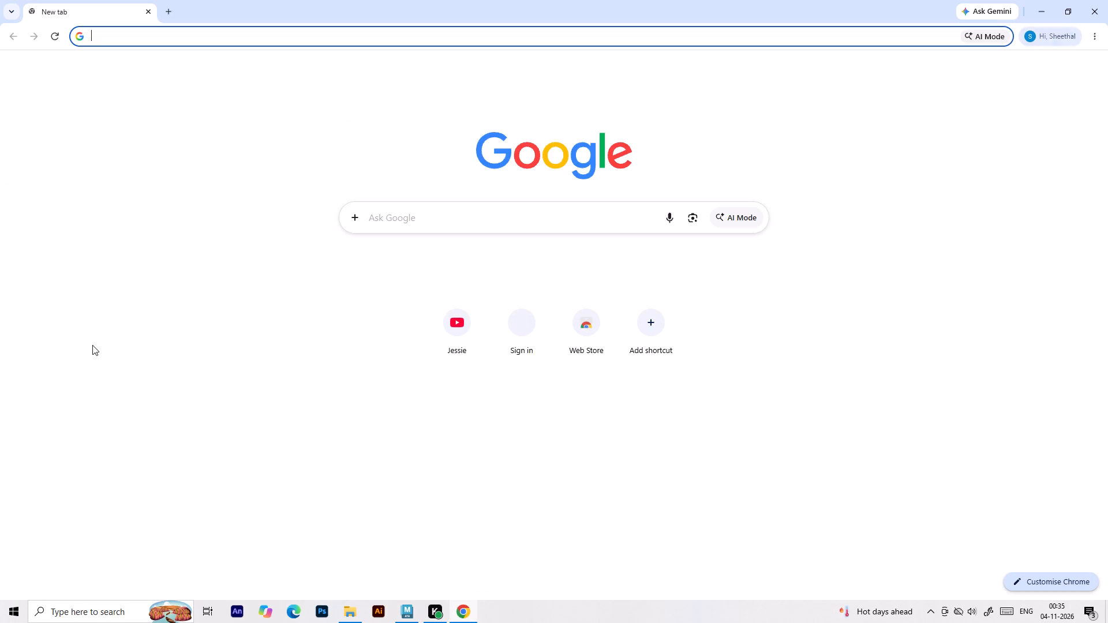
click(406, 224)
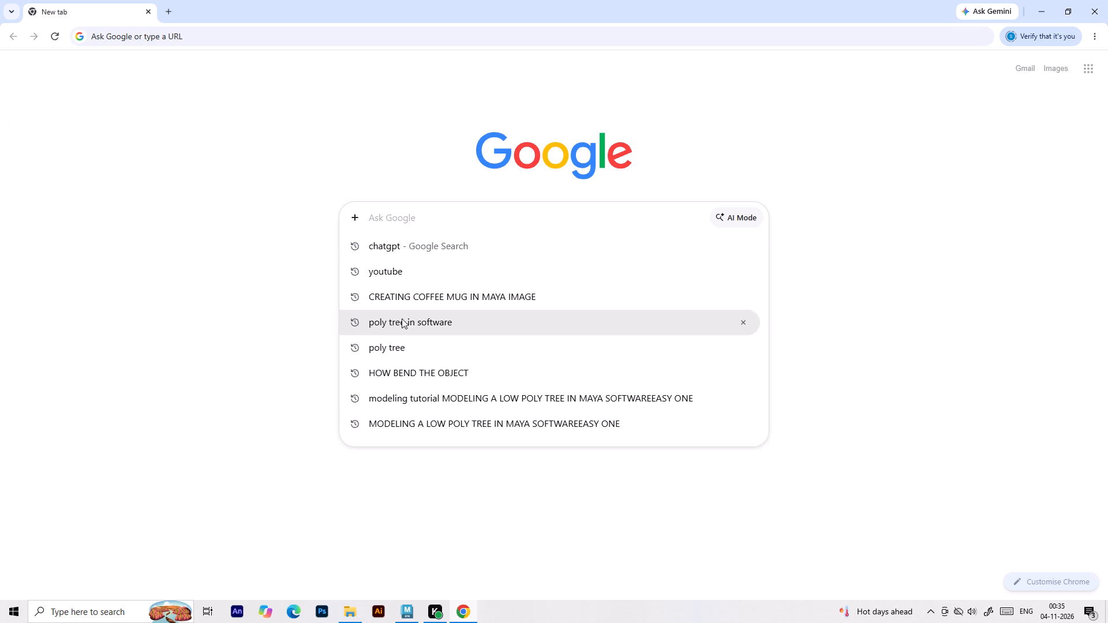
click(447, 279)
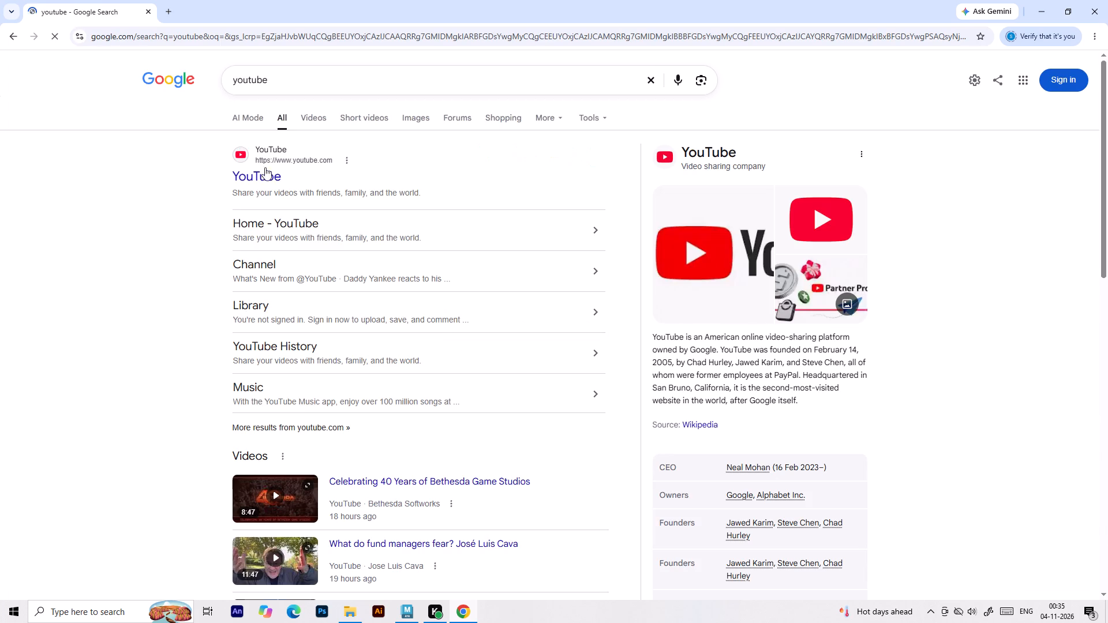
click(259, 178)
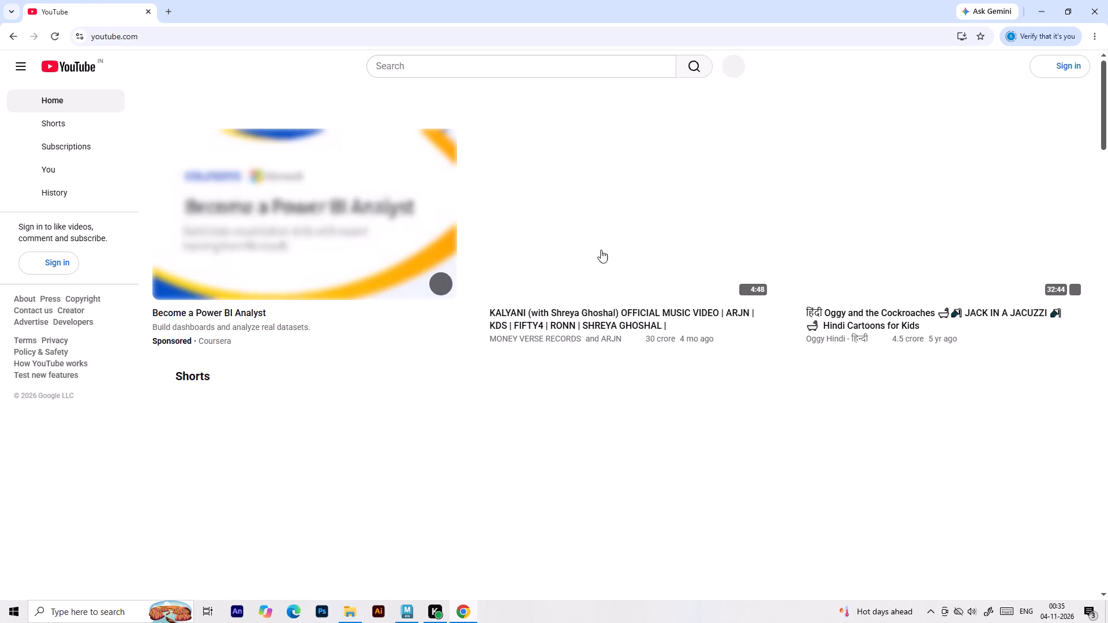
Browse the recommended videos on the YouTube home page.
click(461, 69)
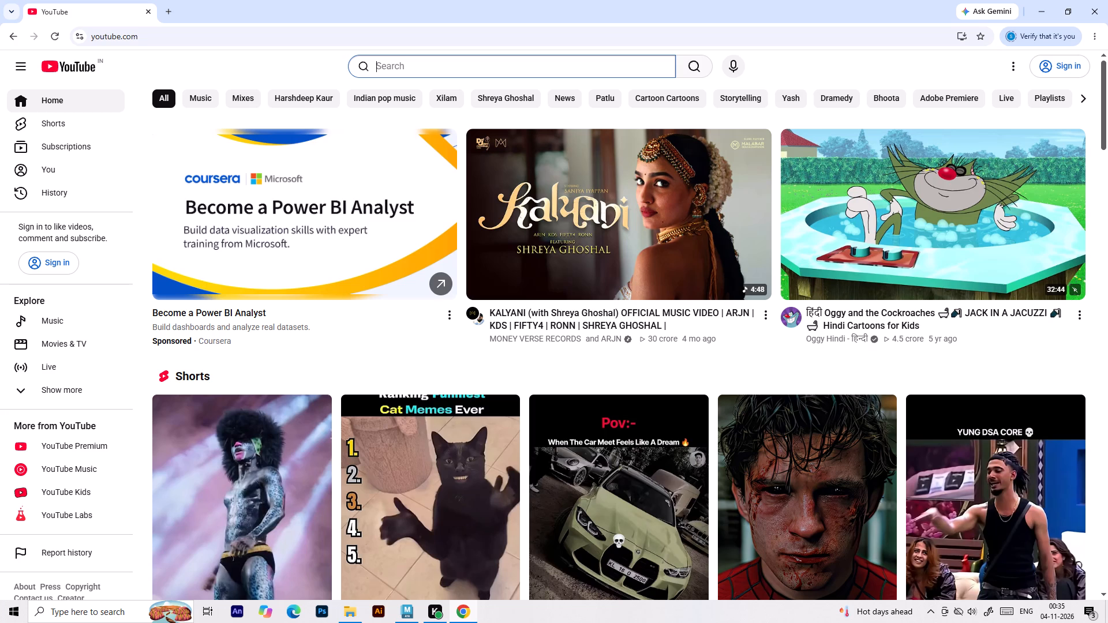
scroll(698, 451, down, 8)
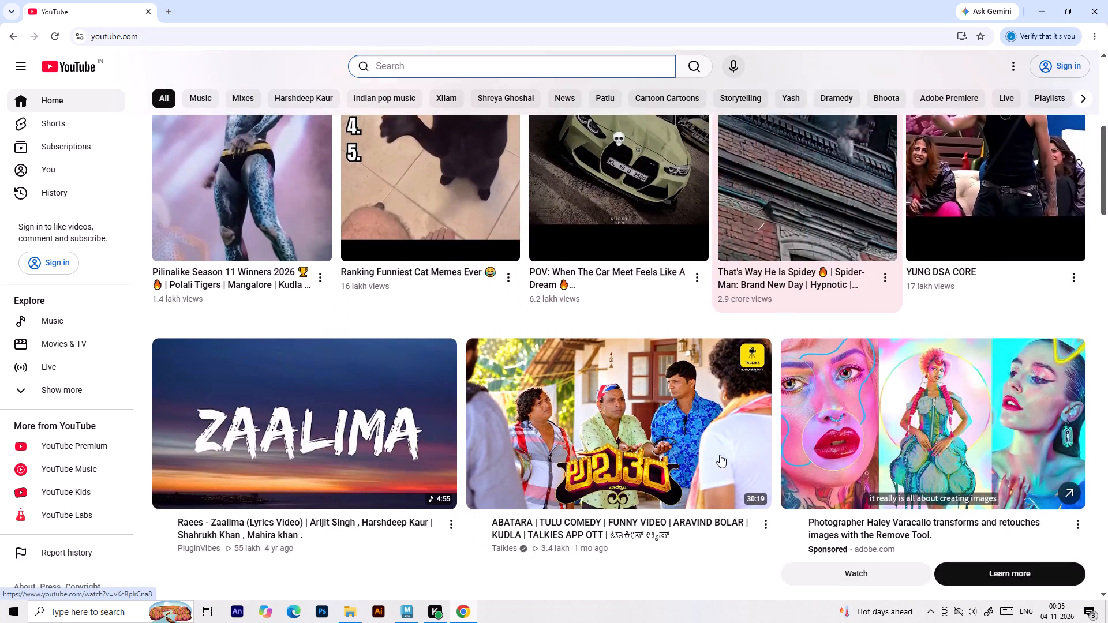
scroll(720, 455, down, 15)
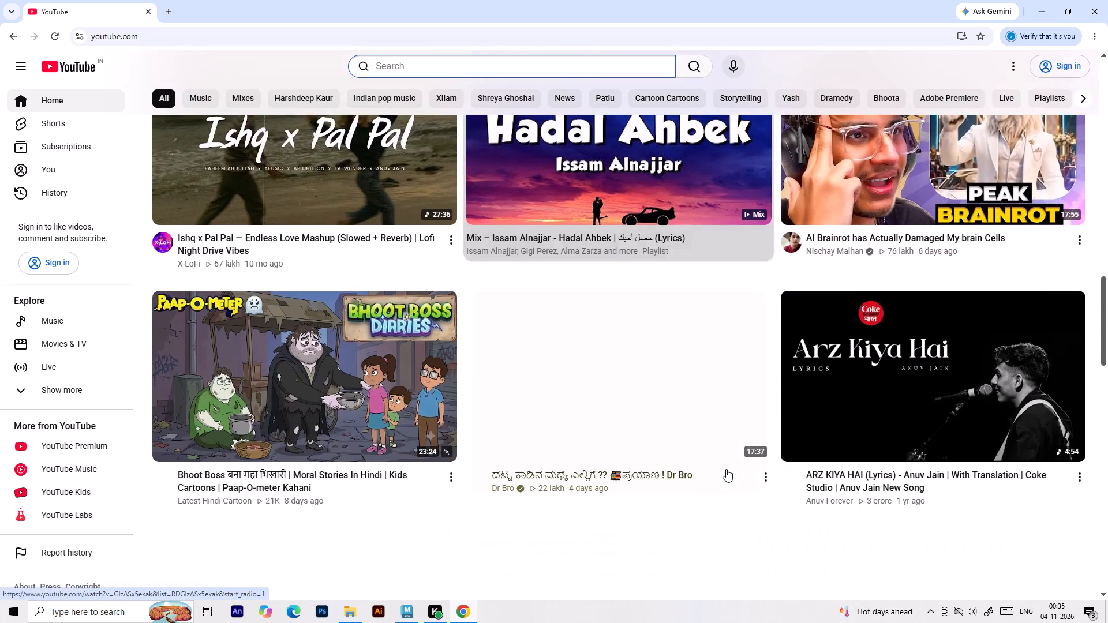
scroll(726, 469, down, 6)
scroll(529, 453, down, 4)
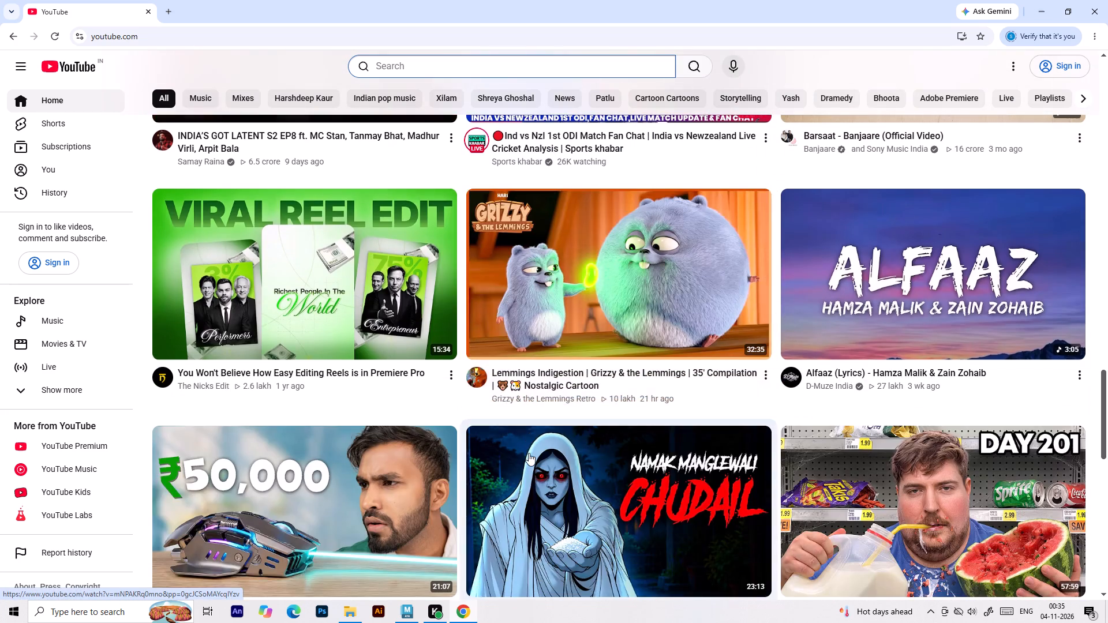
scroll(529, 453, up, 20)
scroll(529, 453, up, 5)
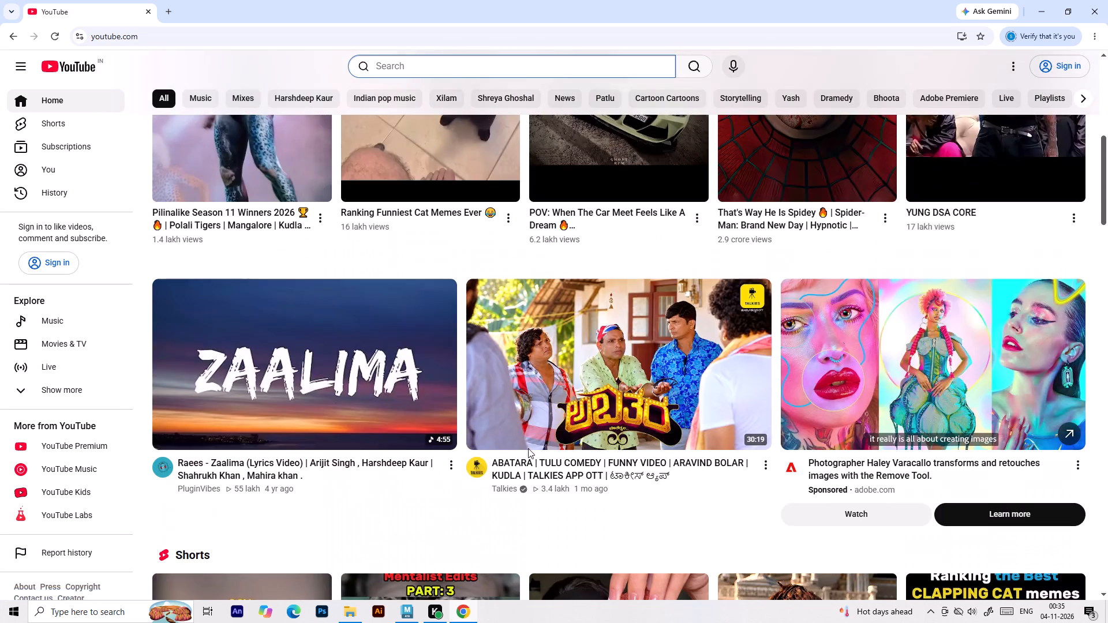
scroll(528, 449, up, 17)
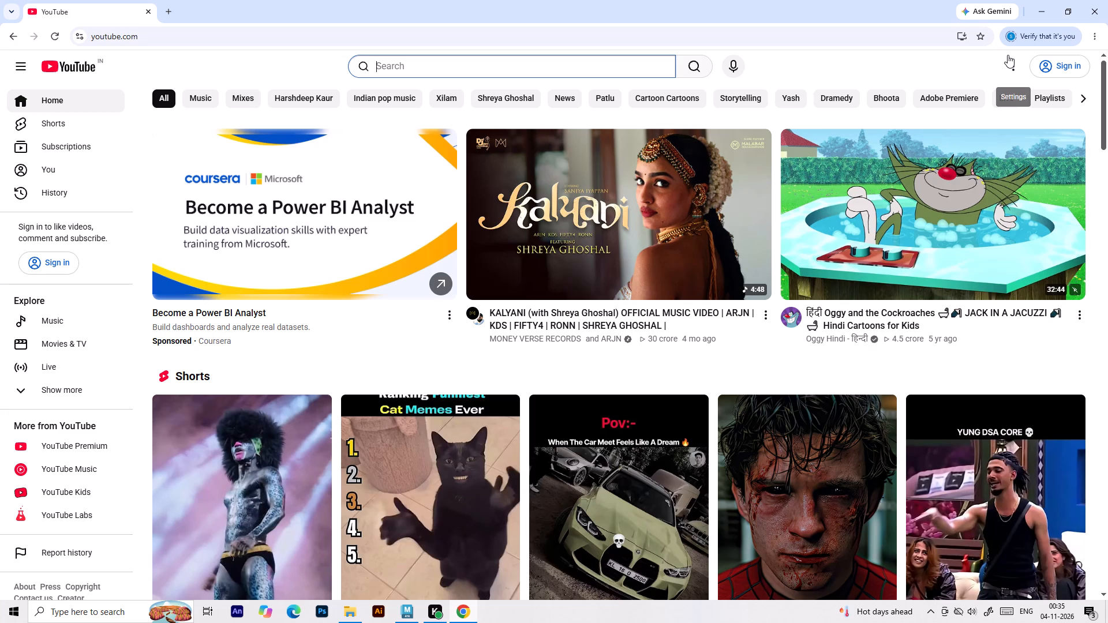
Switch to Maya 2025 and create a new empty scene.
click(418, 612)
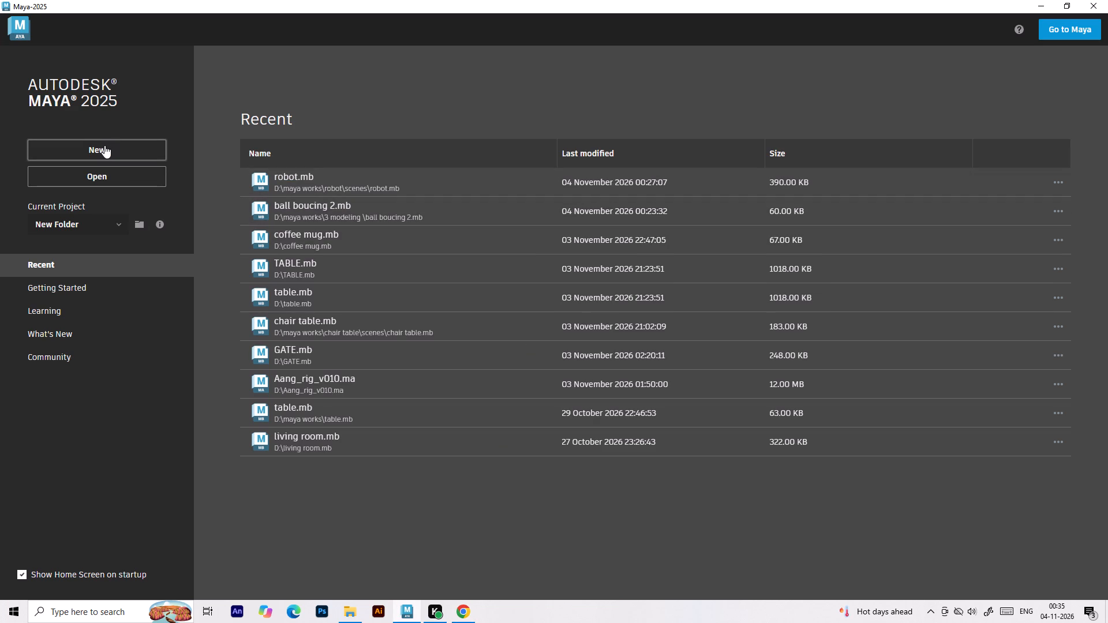
click(104, 145)
scroll(553, 325, up, 3)
scroll(201, 128, down, 2)
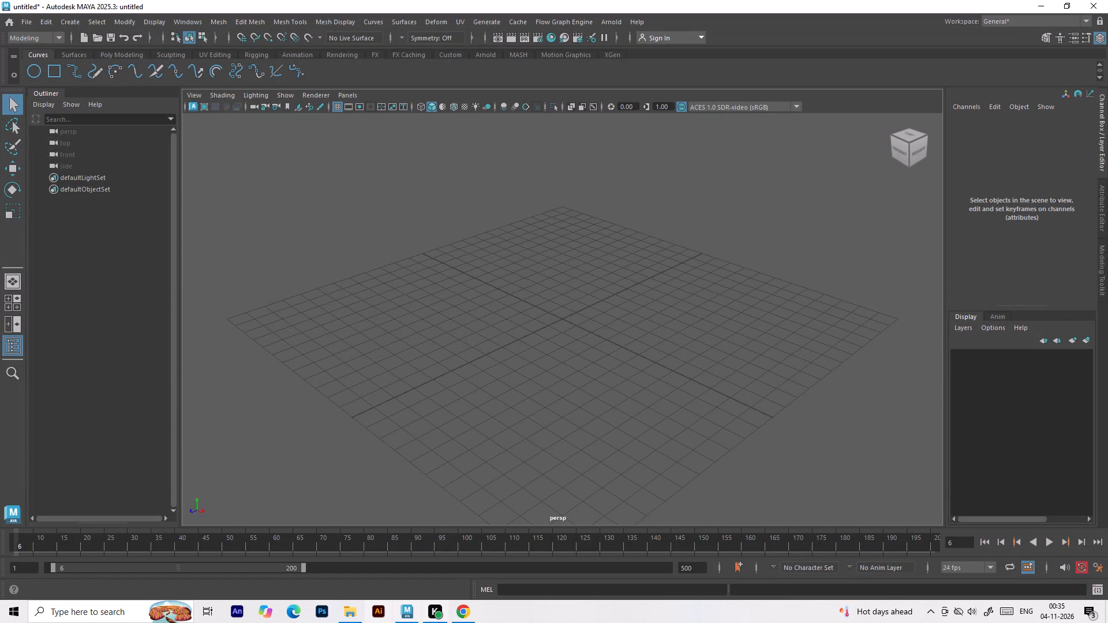
Switch back to Chrome and search YouTube for "low poly tree maya".
click(465, 607)
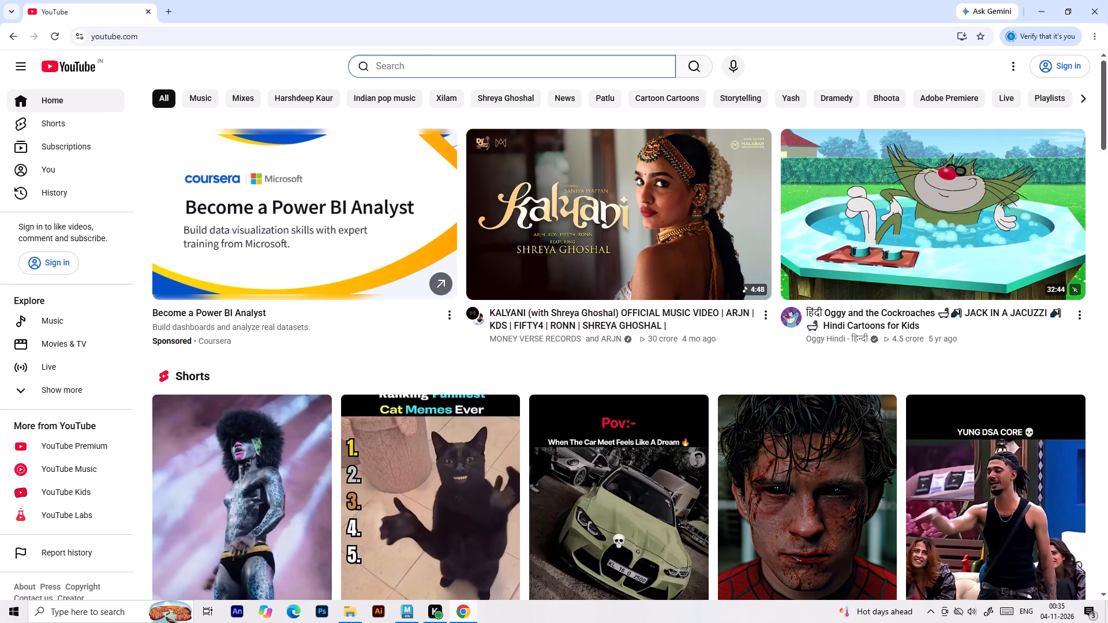
text(low pol)
key(y)
key(space)
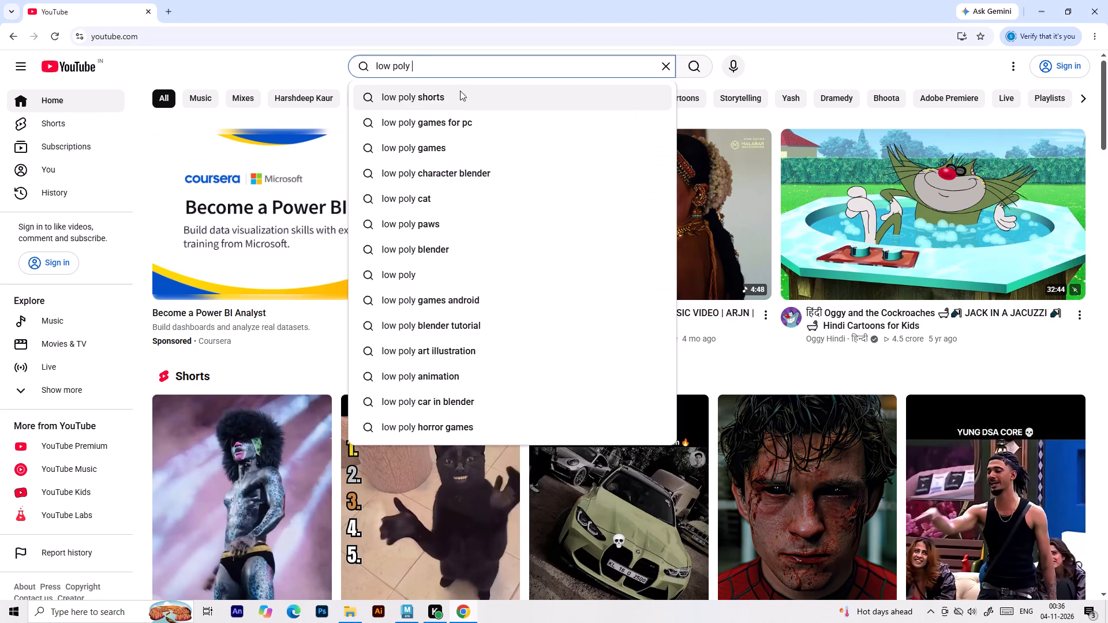
key(t)
text(ree)
click(458, 96)
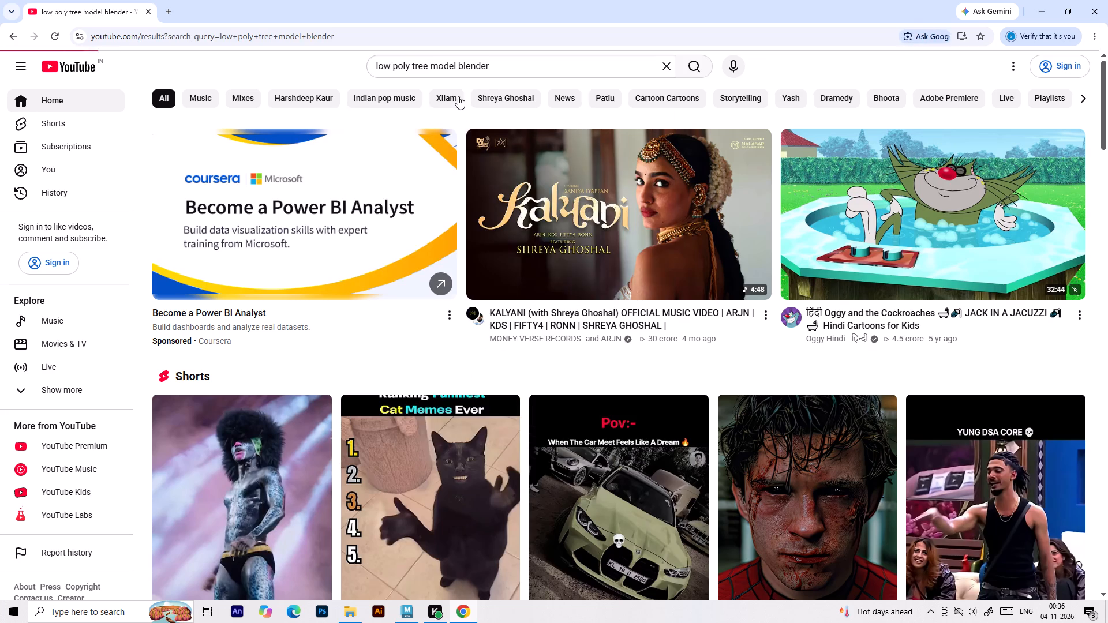
drag(499, 71, 456, 65)
key(m)
key(y)
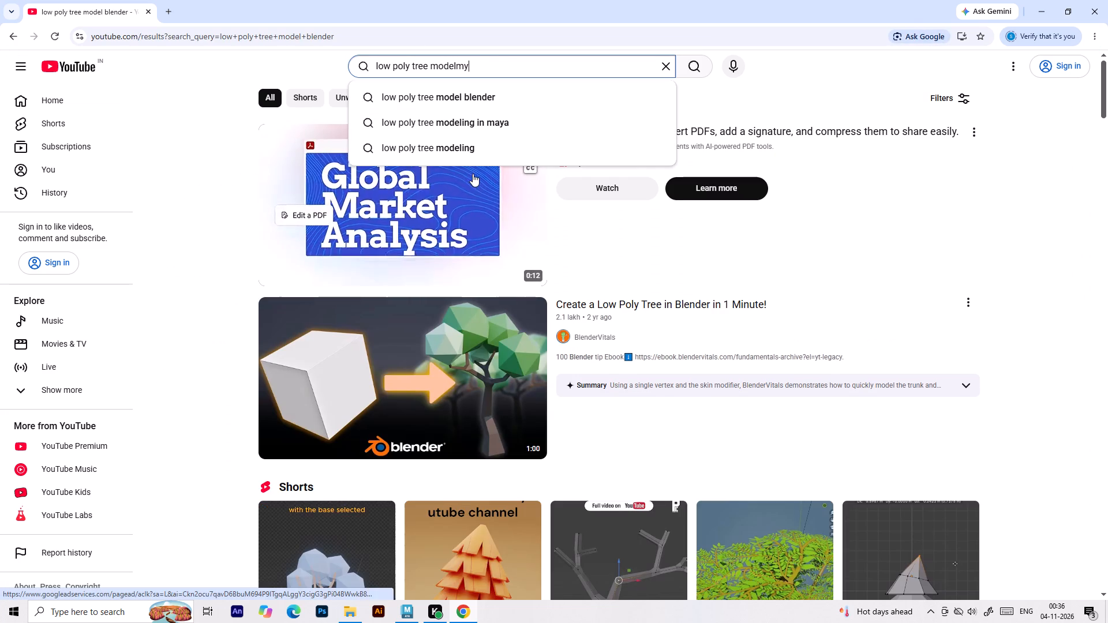
key(a)
click(439, 103)
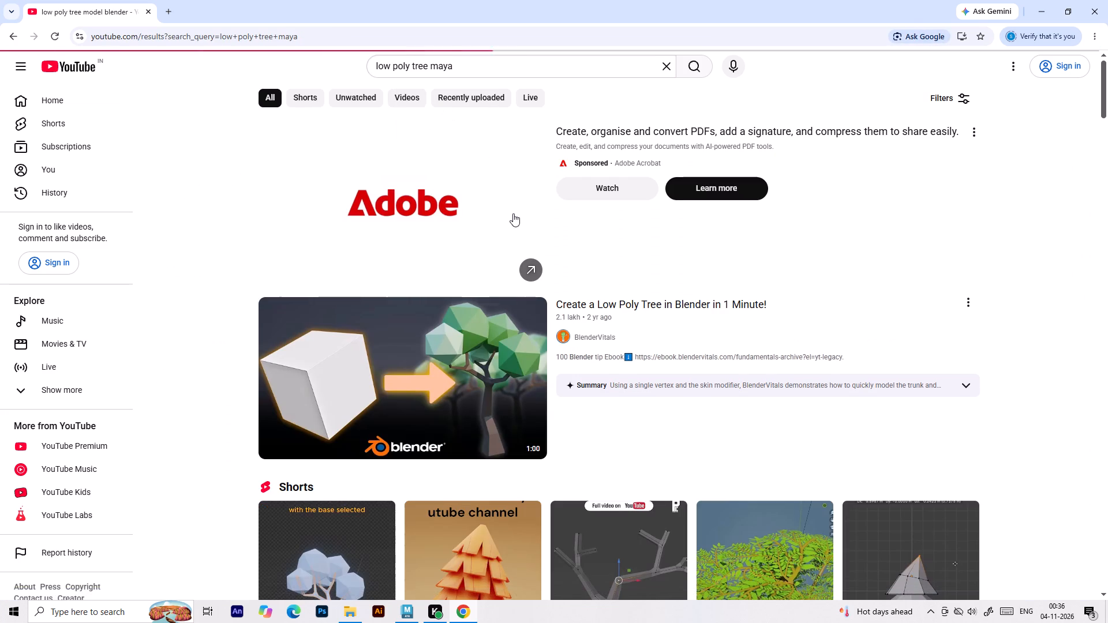
Open the "Model A Low Poly Tree In Maya | A Simple Tree" video, skip the ad, and pause it in the trunk modeling chapter.
scroll(499, 222, down, 1)
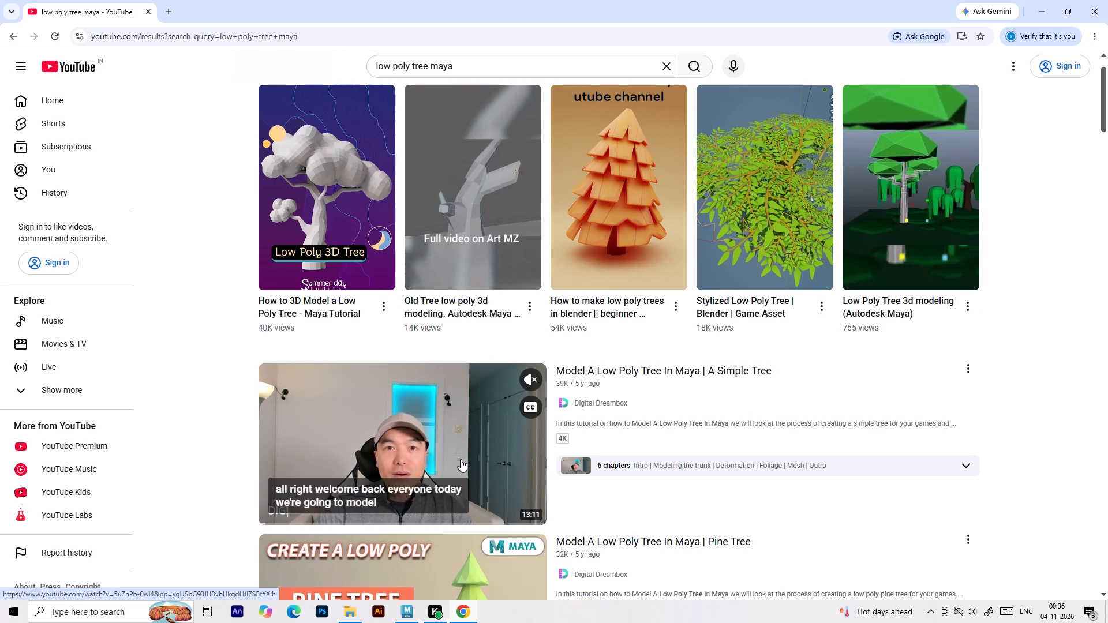
click(461, 459)
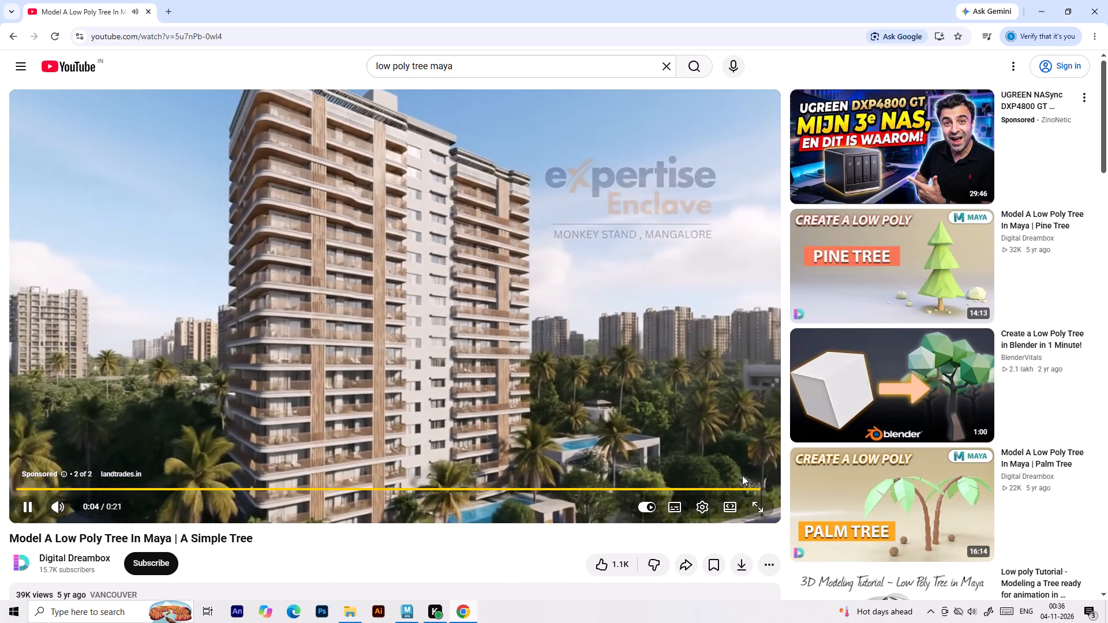
click(742, 475)
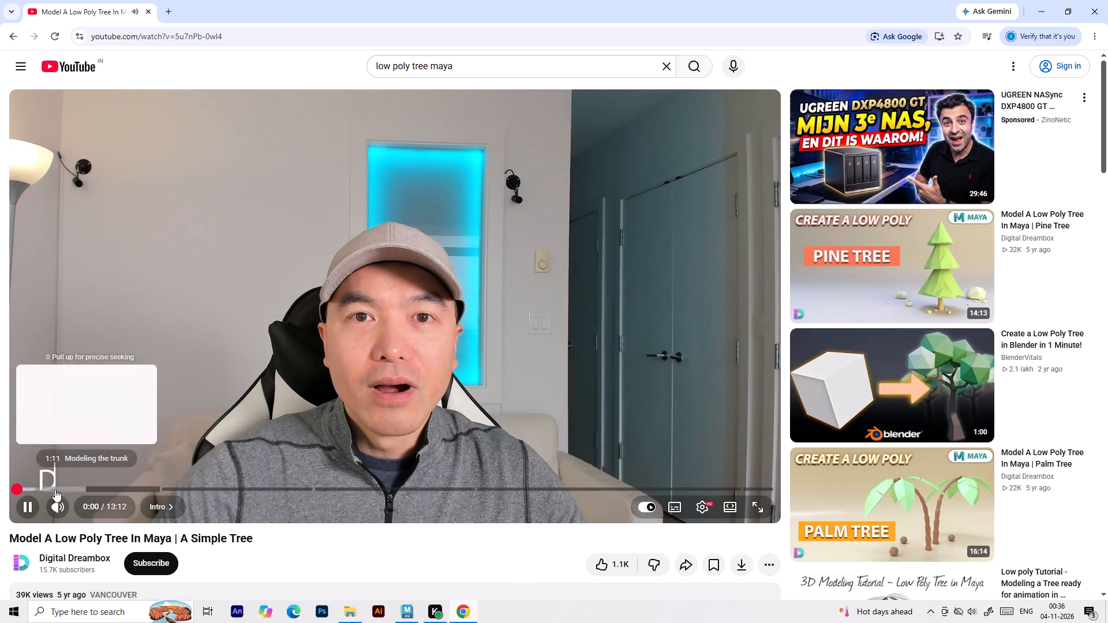
click(136, 484)
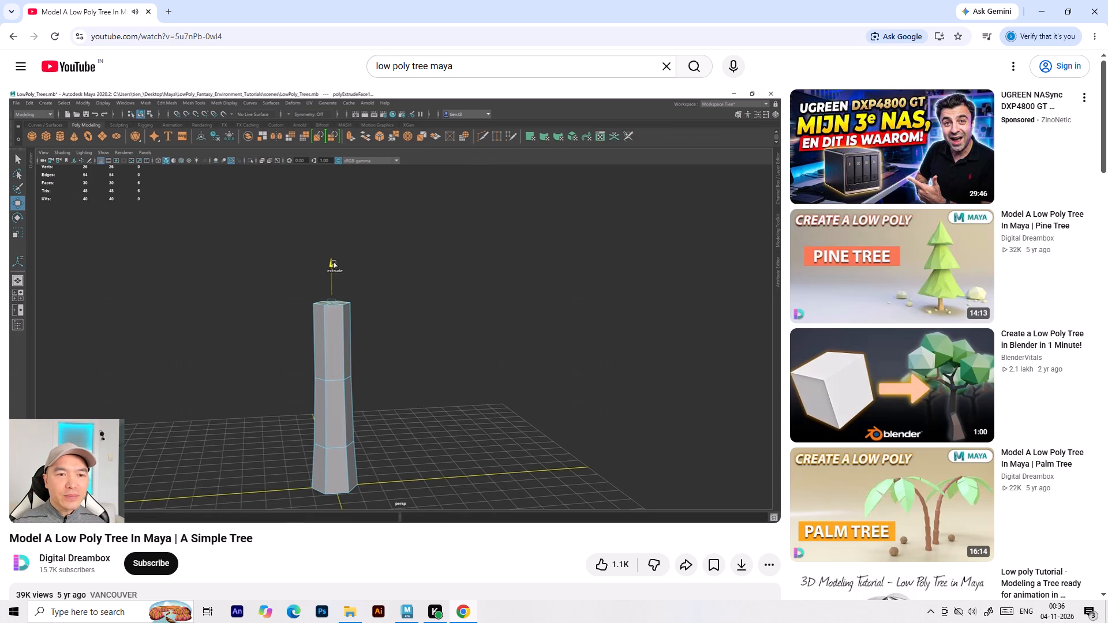
click(394, 329)
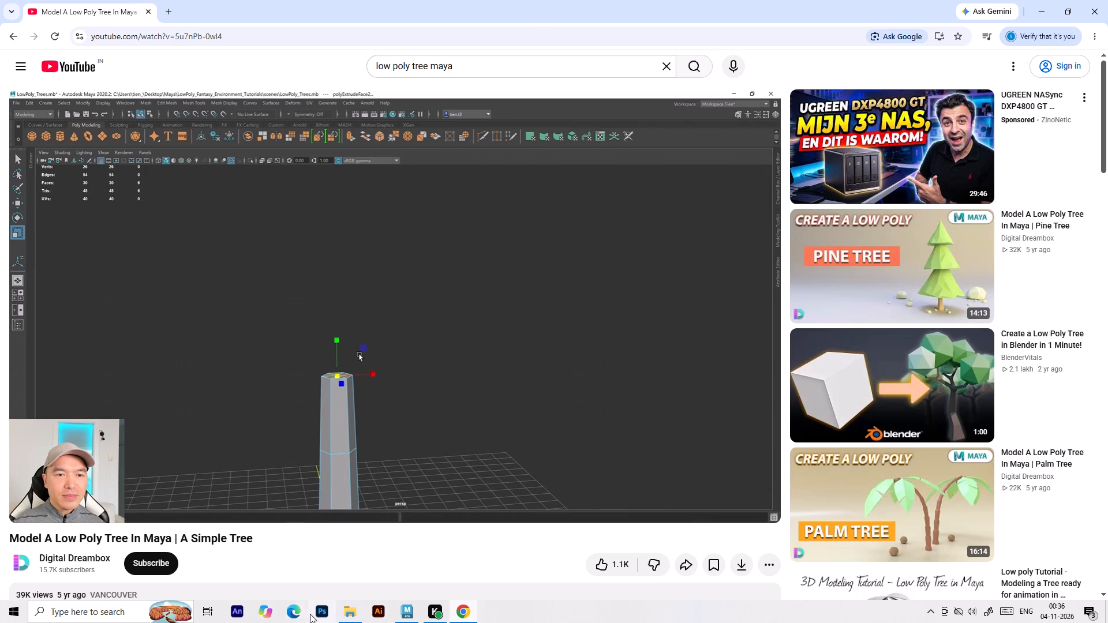
Launch Adobe Premiere Pro 2024 and open the recent 6 KB "nature" project from 3 months ago.
click(66, 615)
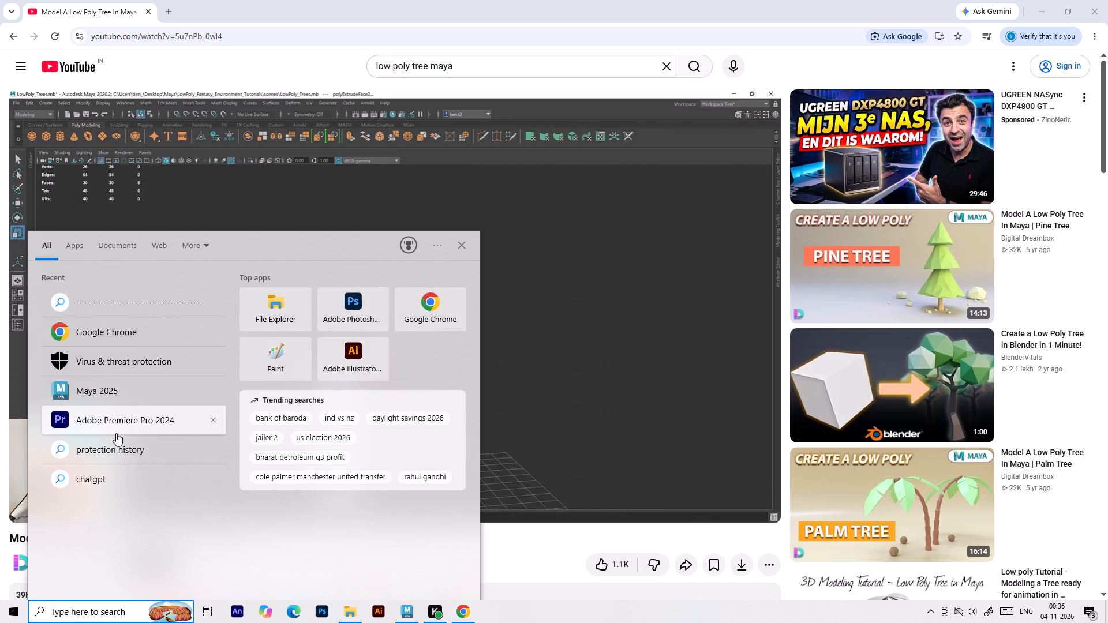
click(115, 426)
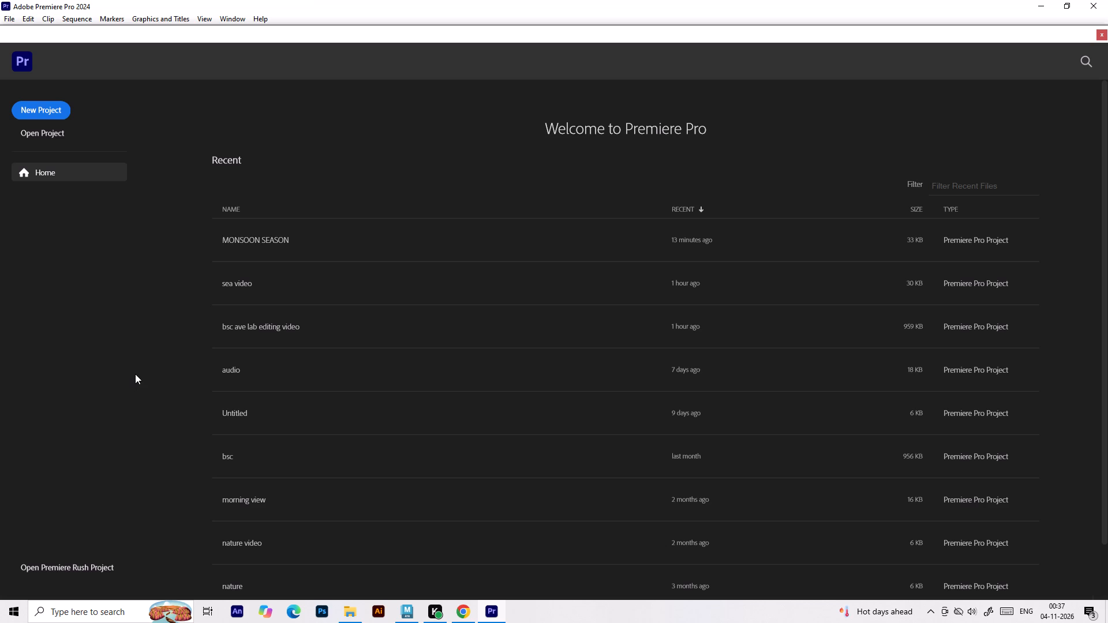
scroll(279, 490, down, 3)
scroll(344, 467, down, 14)
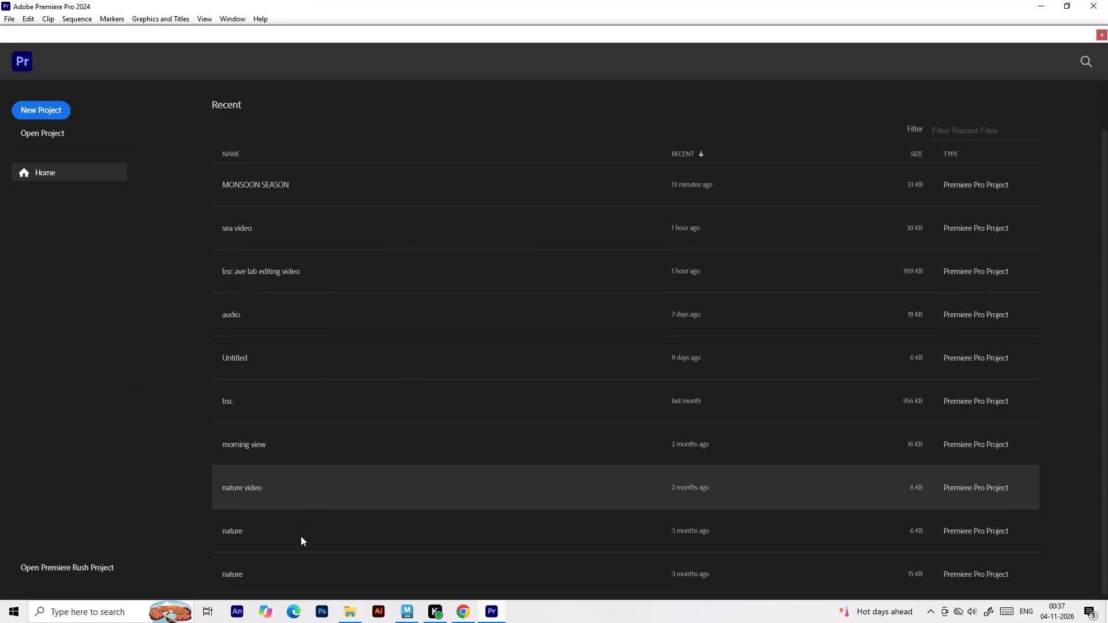
click(301, 536)
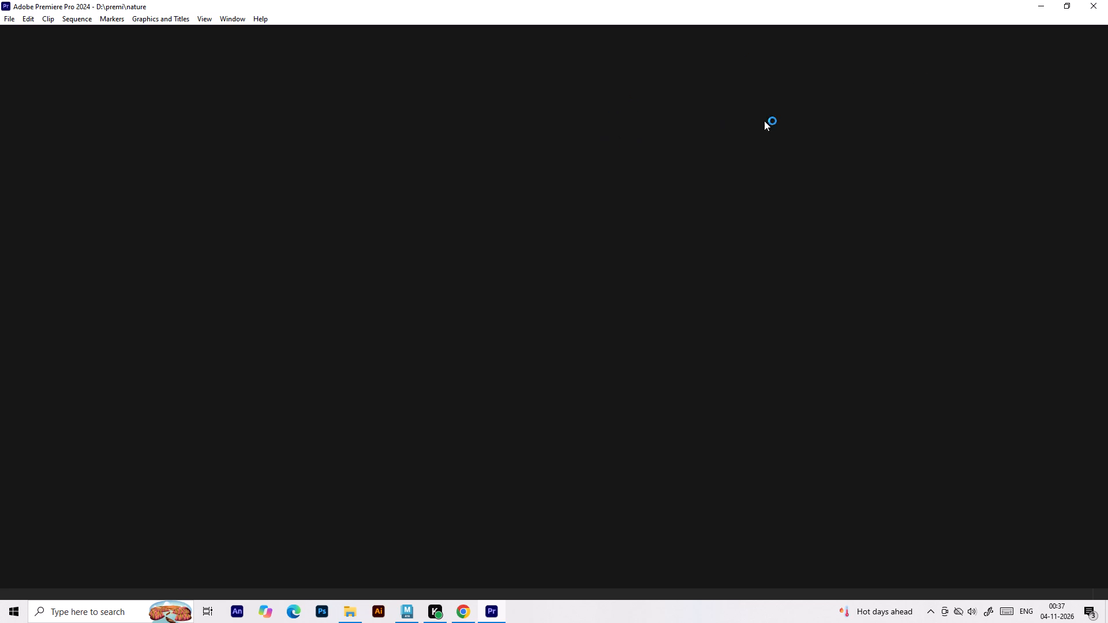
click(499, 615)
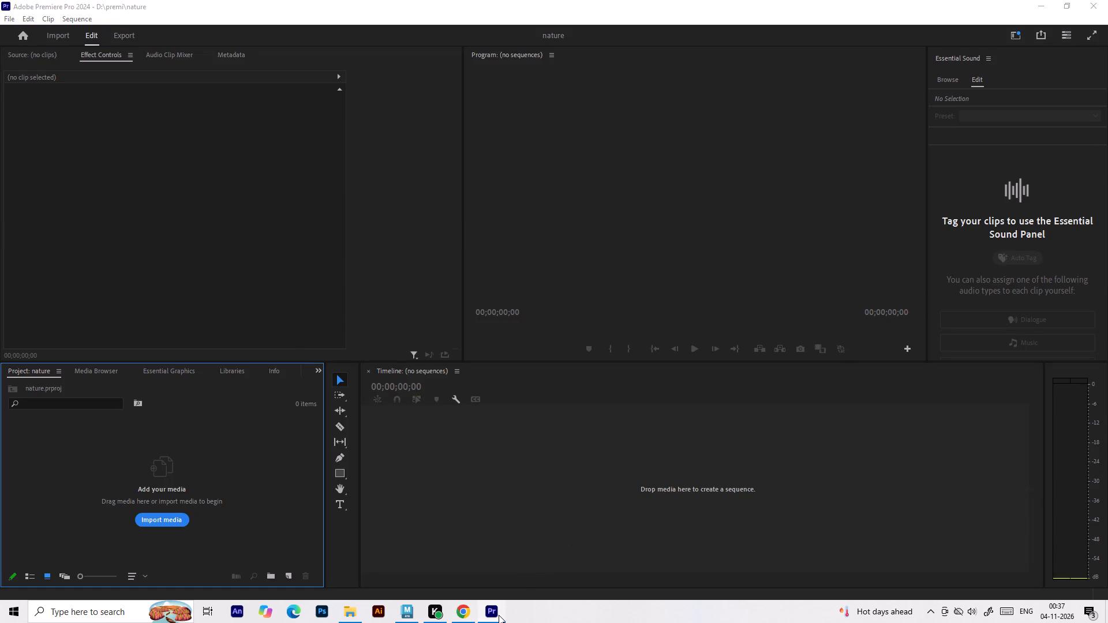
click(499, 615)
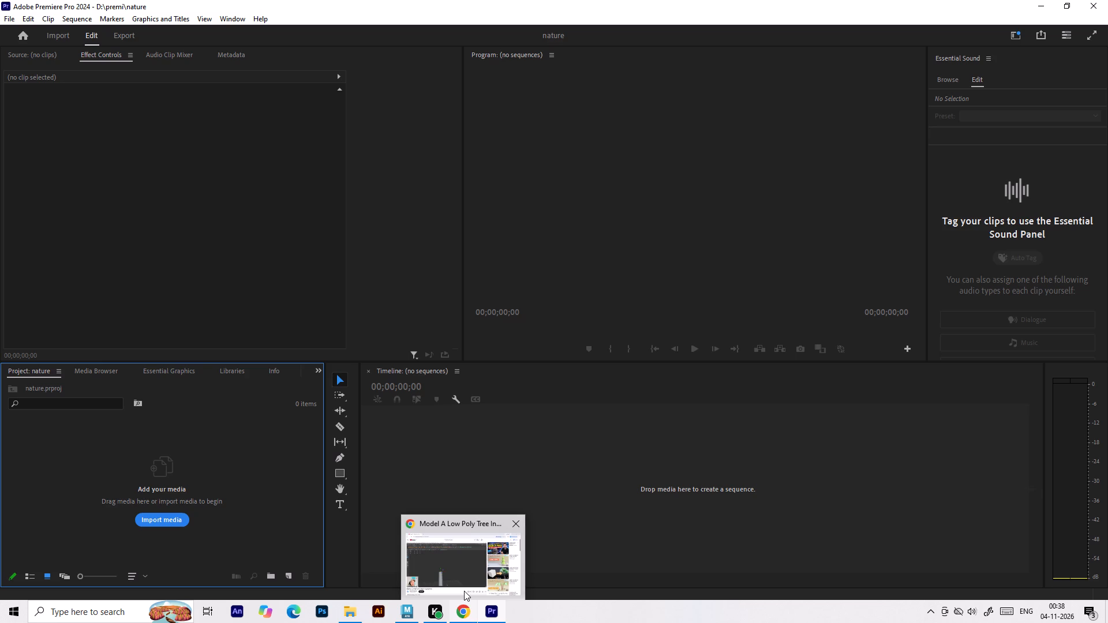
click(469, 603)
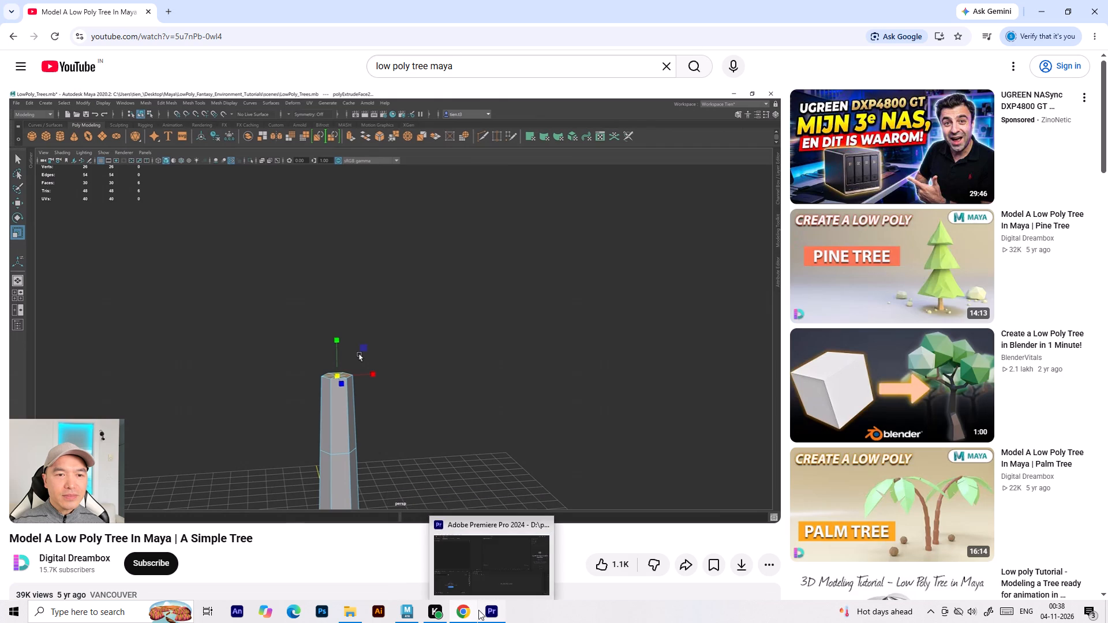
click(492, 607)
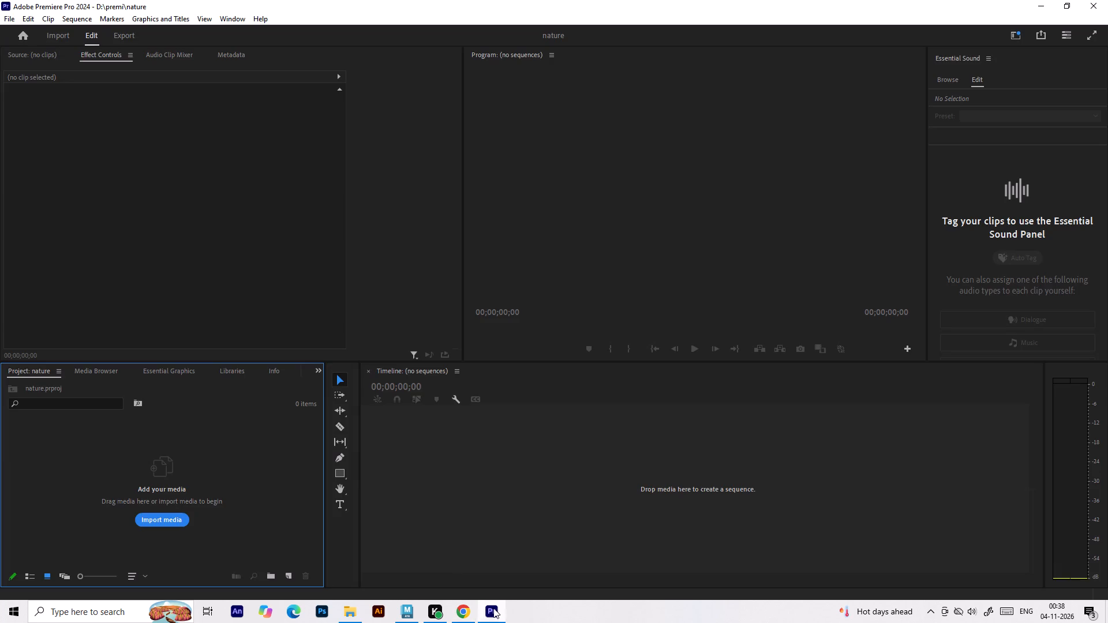
click(175, 521)
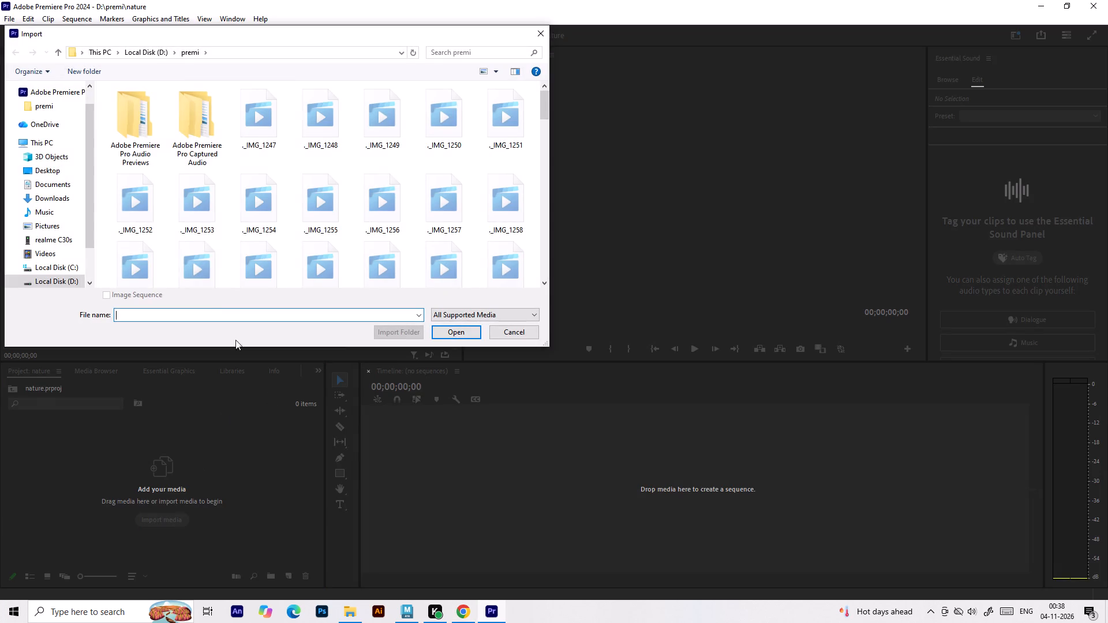
click(246, 114)
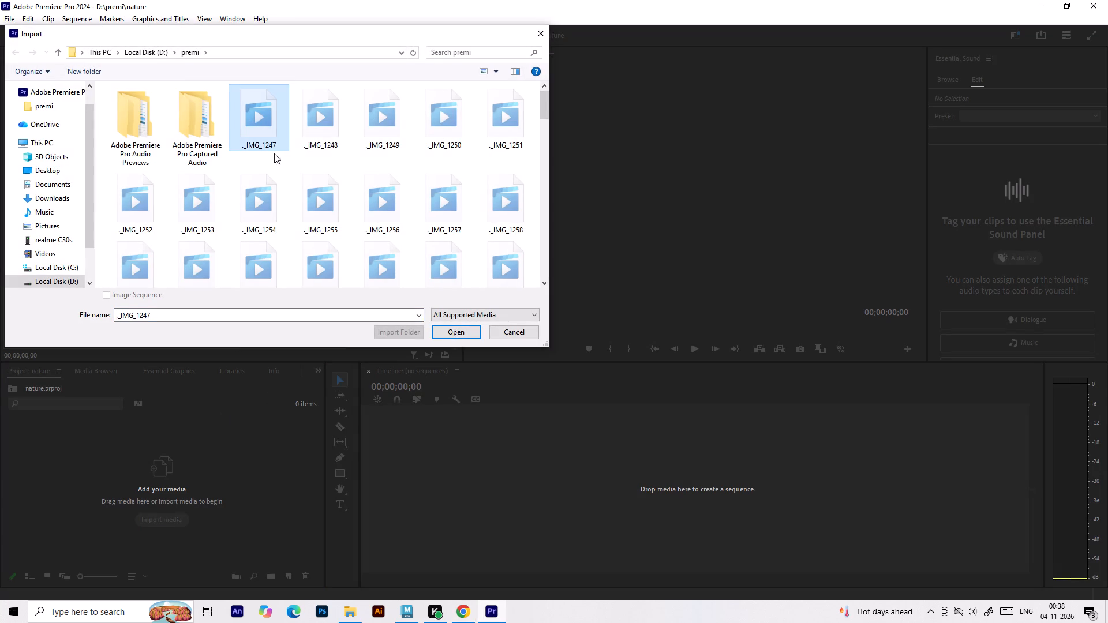
click(145, 51)
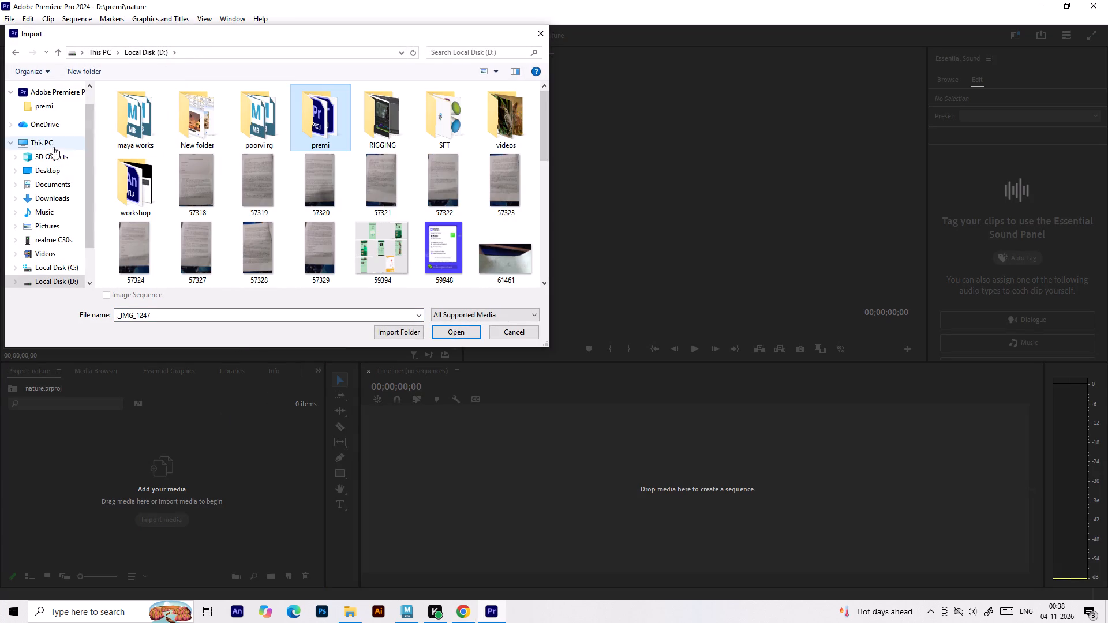
click(51, 187)
scroll(222, 176, down, 6)
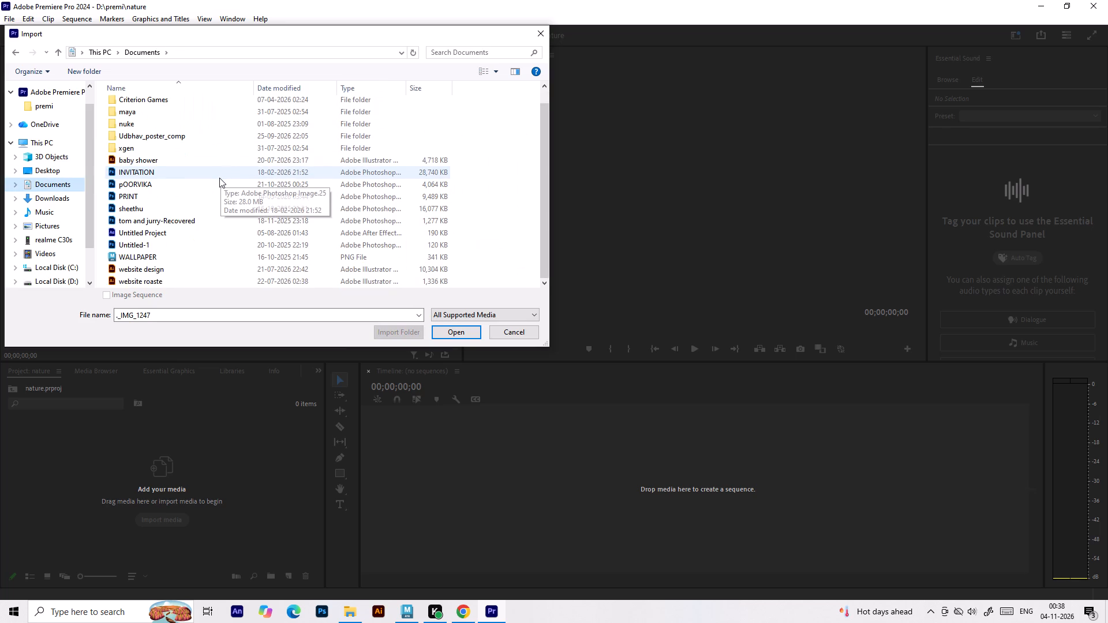
scroll(219, 178, down, 2)
scroll(233, 240, up, 7)
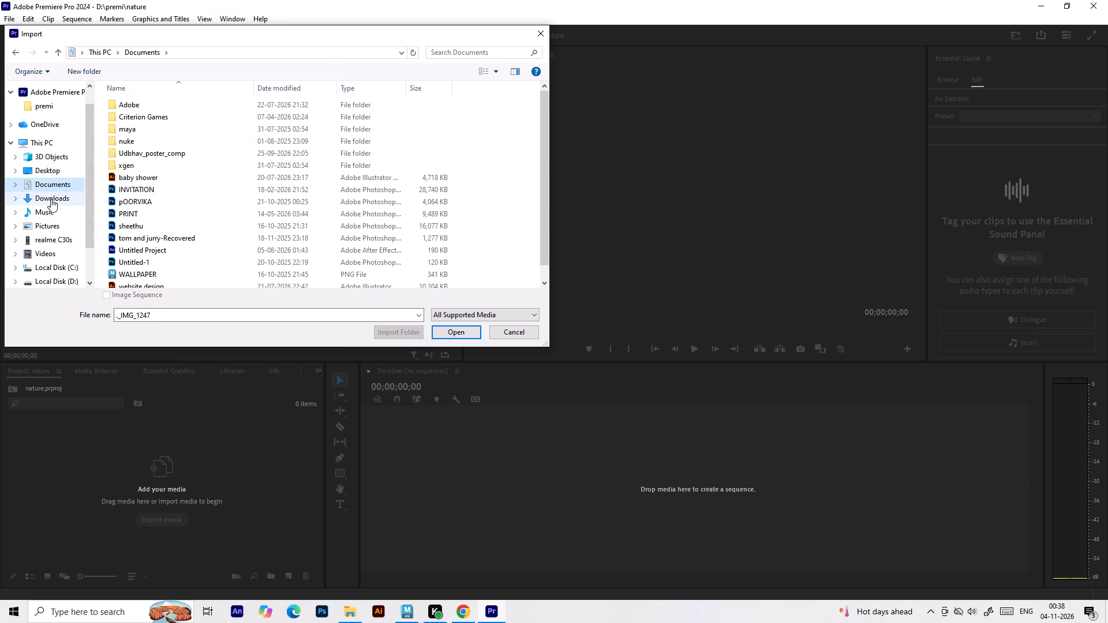
click(51, 199)
scroll(205, 232, down, 2)
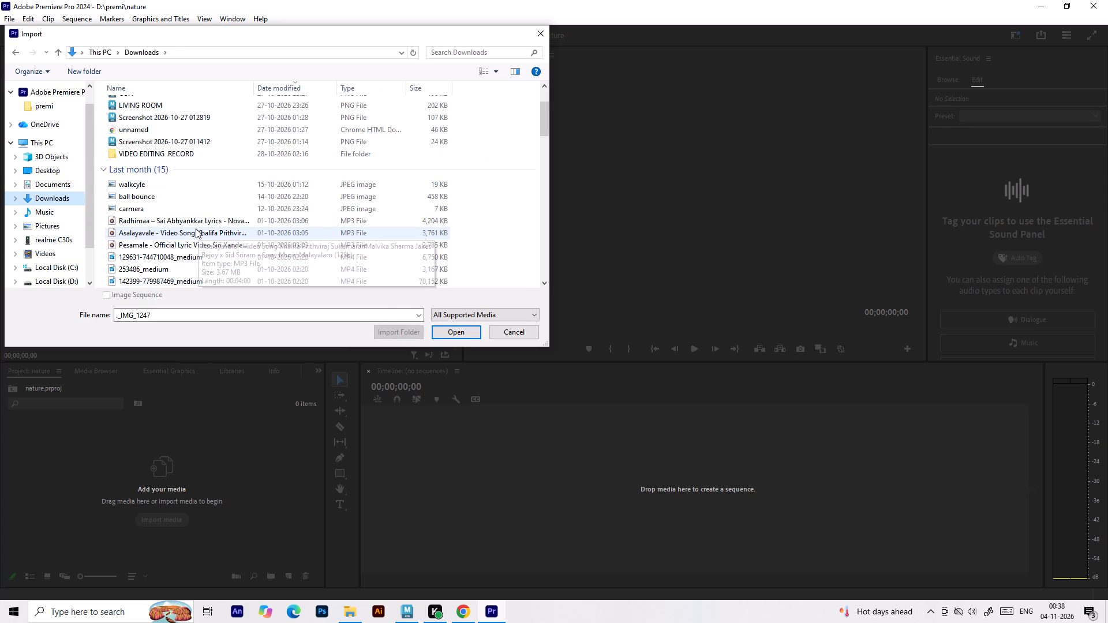
scroll(196, 228, down, 4)
ctrl+scroll(184, 190, up, 20)
ctrl+scroll(184, 190, up, 12)
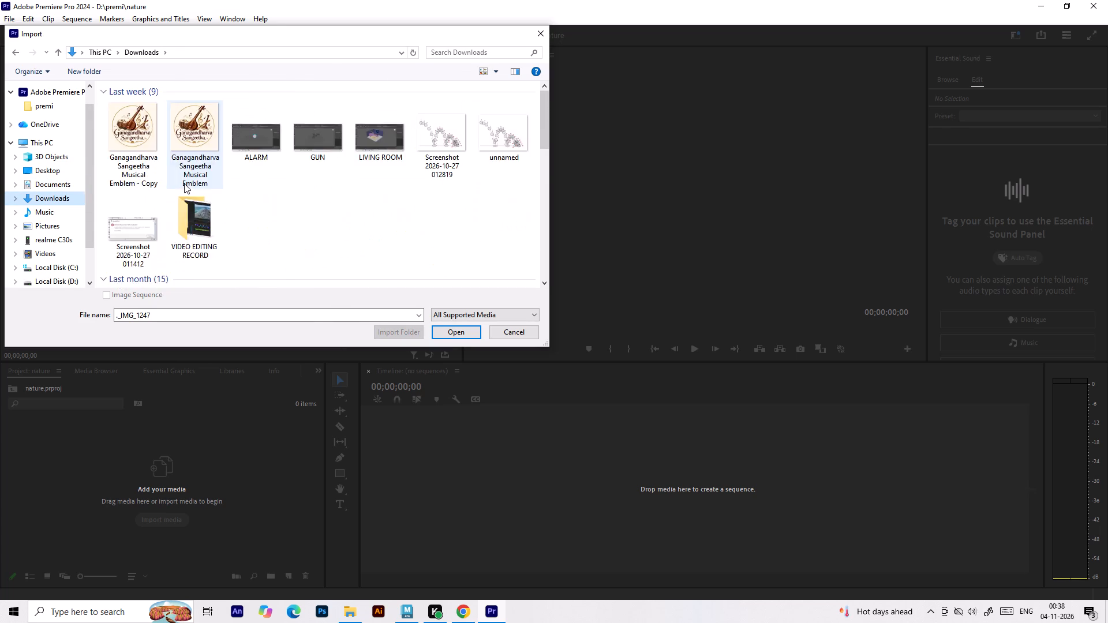
ctrl+scroll(184, 183, up, 4)
scroll(271, 183, down, 7)
click(248, 117)
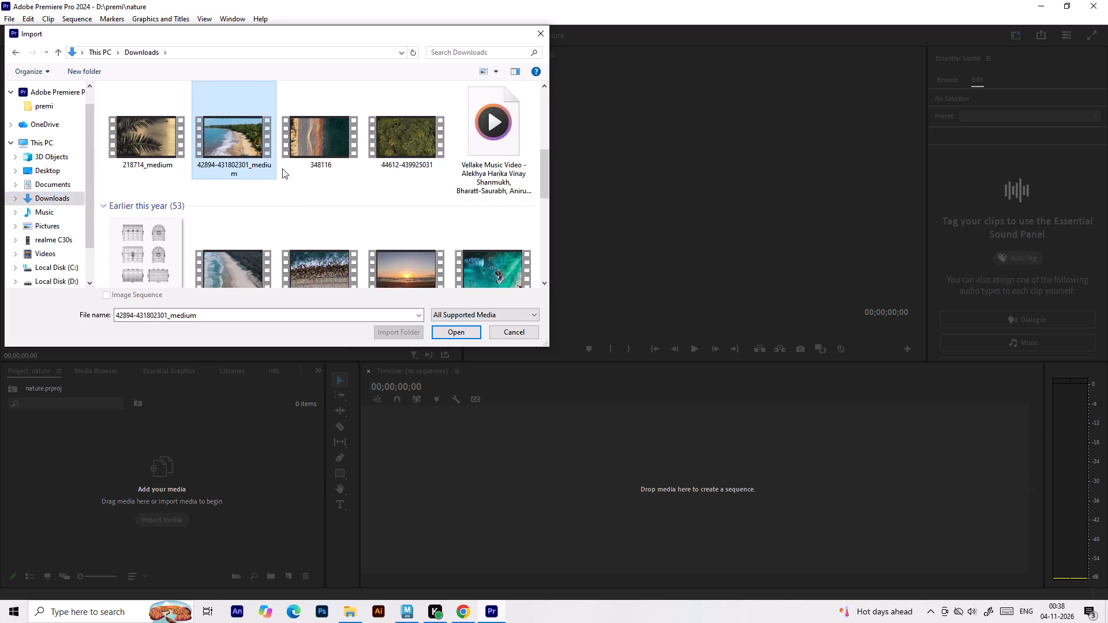
click(466, 332)
Create a sequence from the imported beach clip by placing it in the empty timeline.
drag(78, 449, 424, 496)
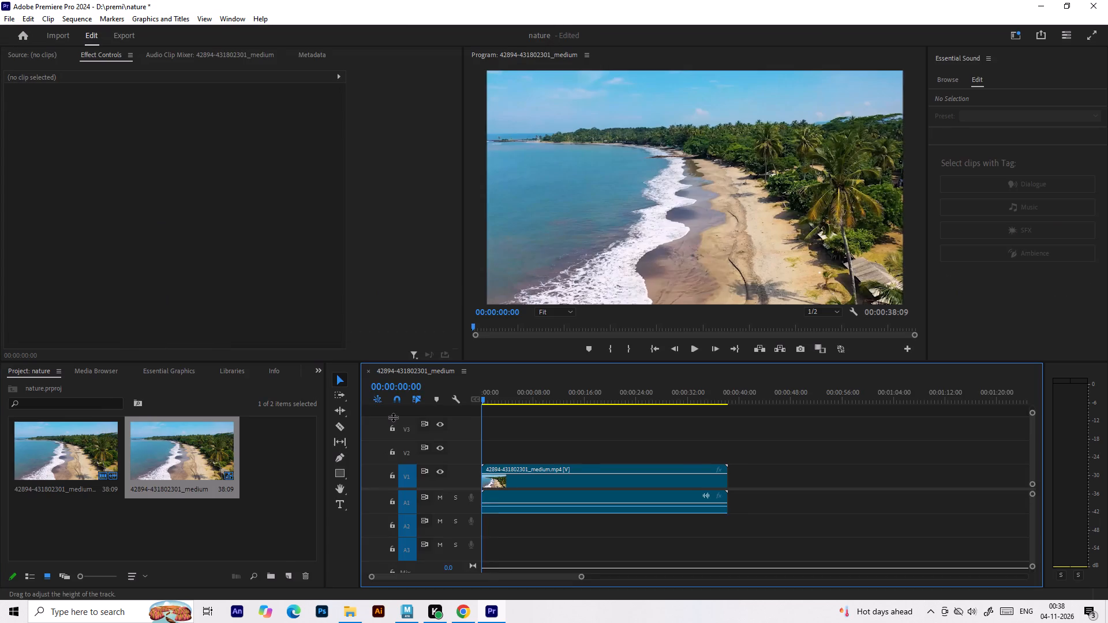
drag(516, 396, 497, 396)
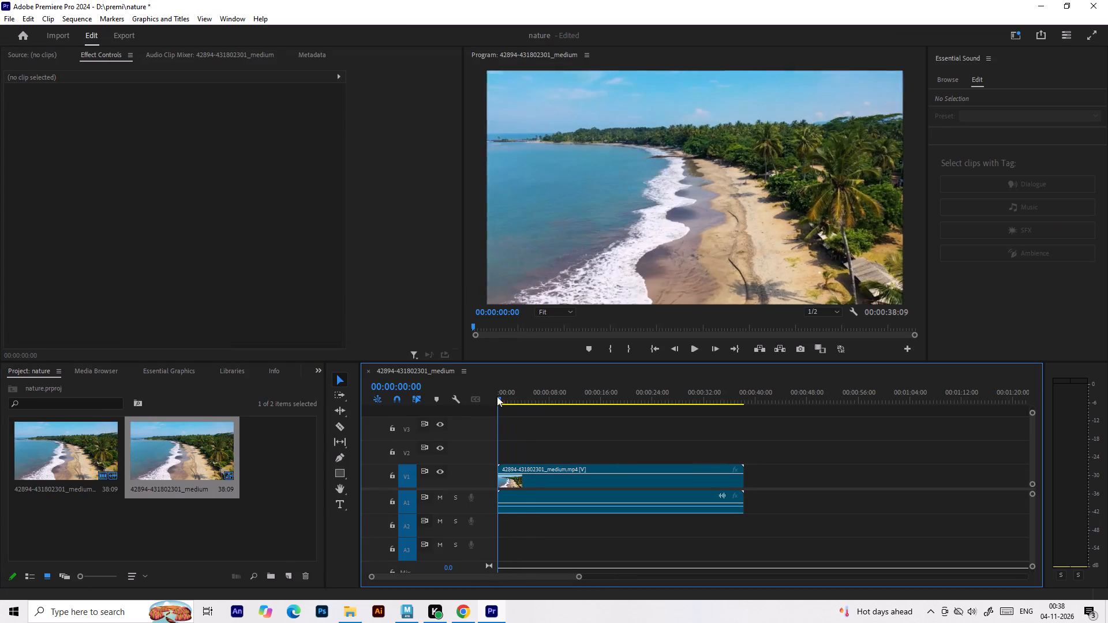
drag(497, 396, 492, 396)
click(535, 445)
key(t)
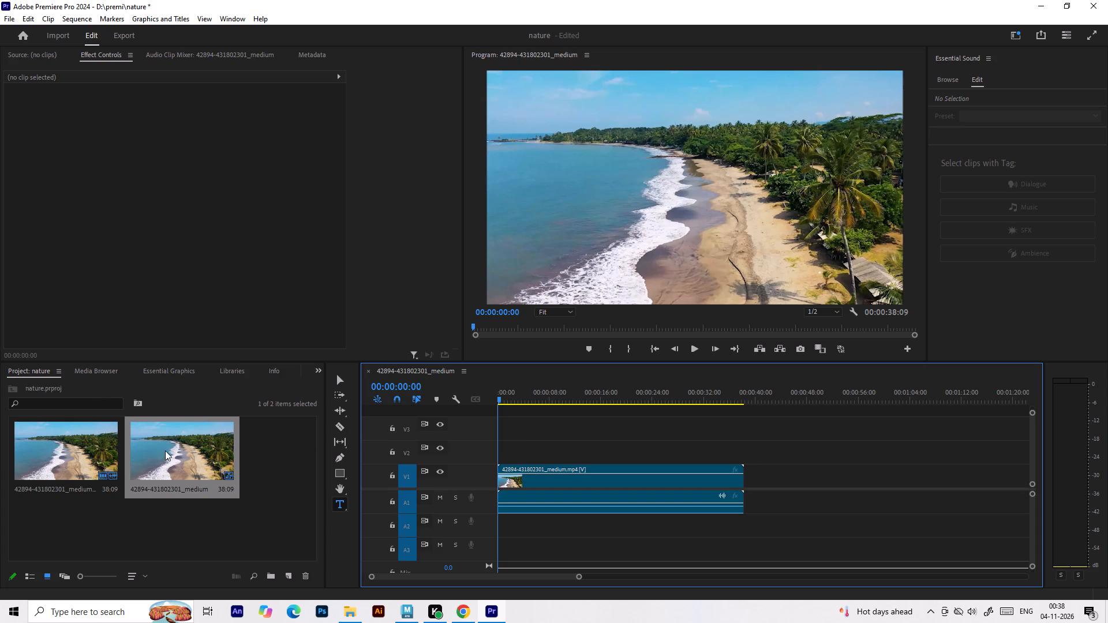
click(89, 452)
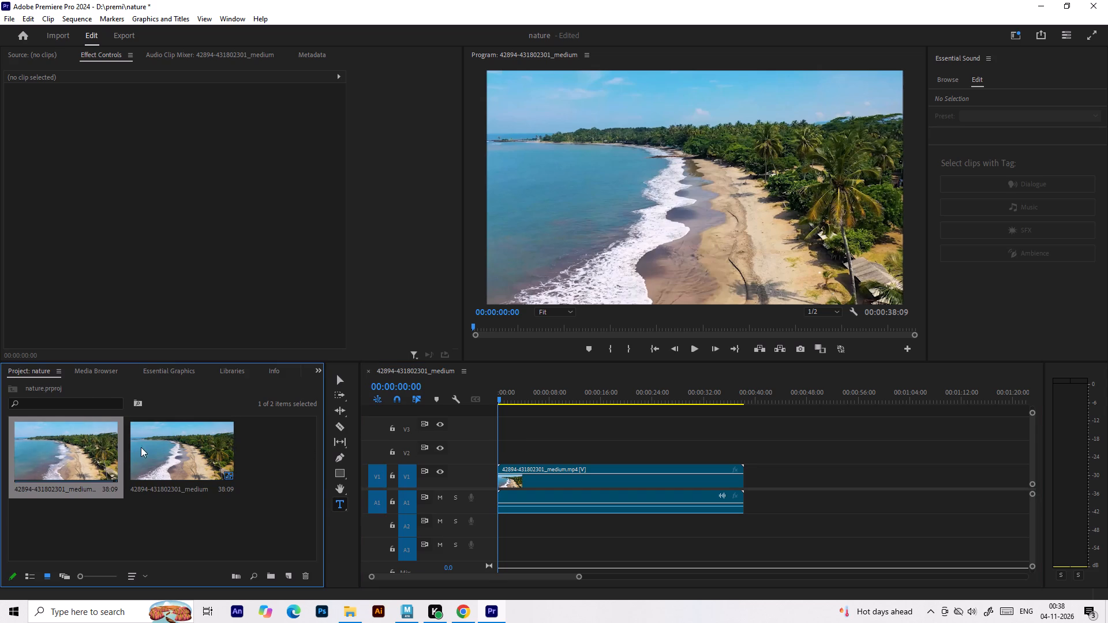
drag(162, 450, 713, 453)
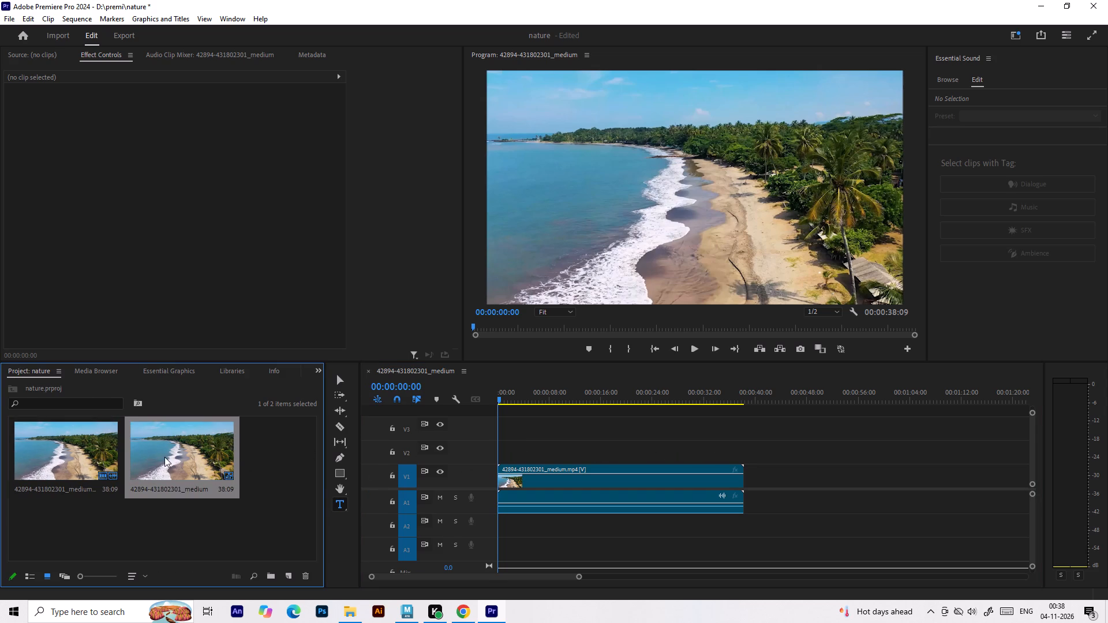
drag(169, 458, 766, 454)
Add the beach clip again on V2 with its audio on A2, starting where the first V1 clip ends.
drag(87, 450, 587, 457)
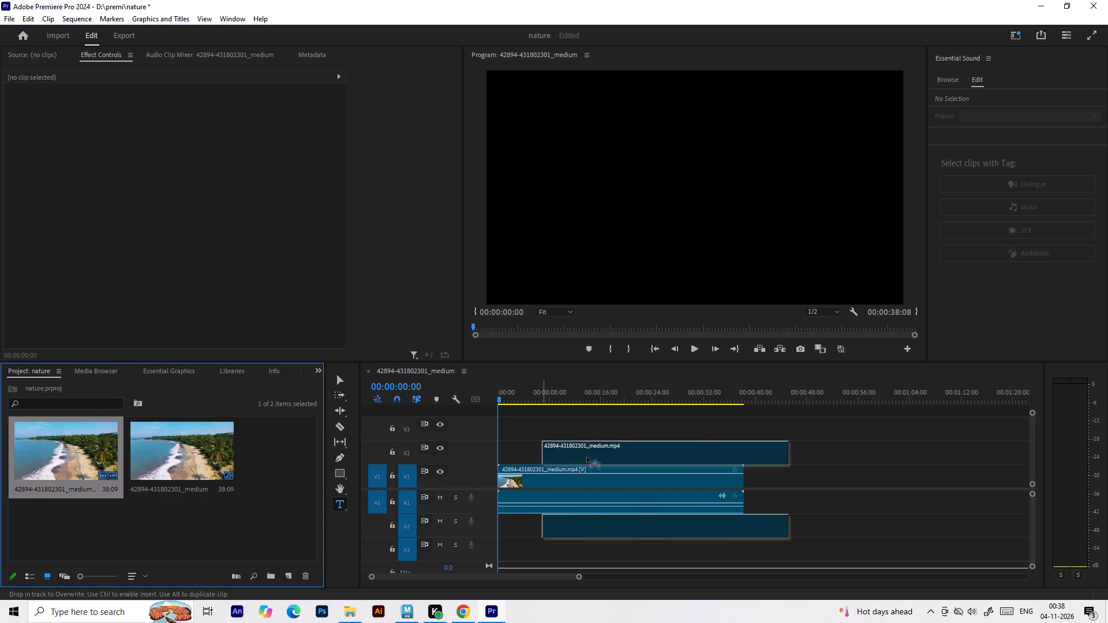
drag(587, 457, 747, 444)
alt+scroll(671, 470, down, 7)
click(656, 463)
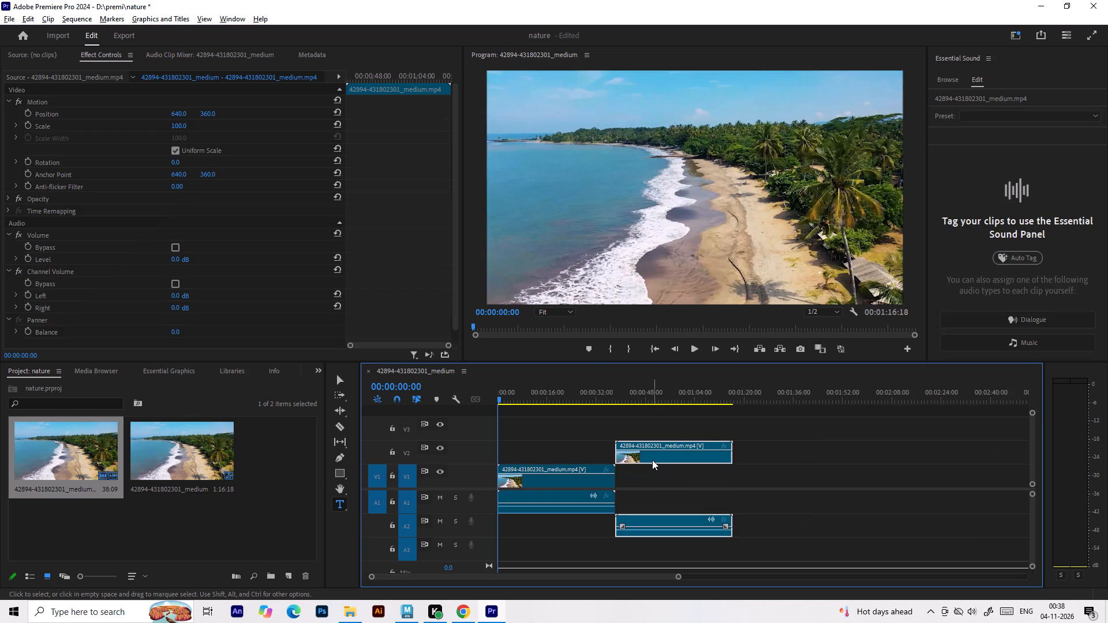
Duplicate the V2 clip onto V1 starting at about 00:00:55, and cut away the rest of the V2 clip from that point.
alt+drag(651, 459, 704, 468)
key(c)
click(668, 453)
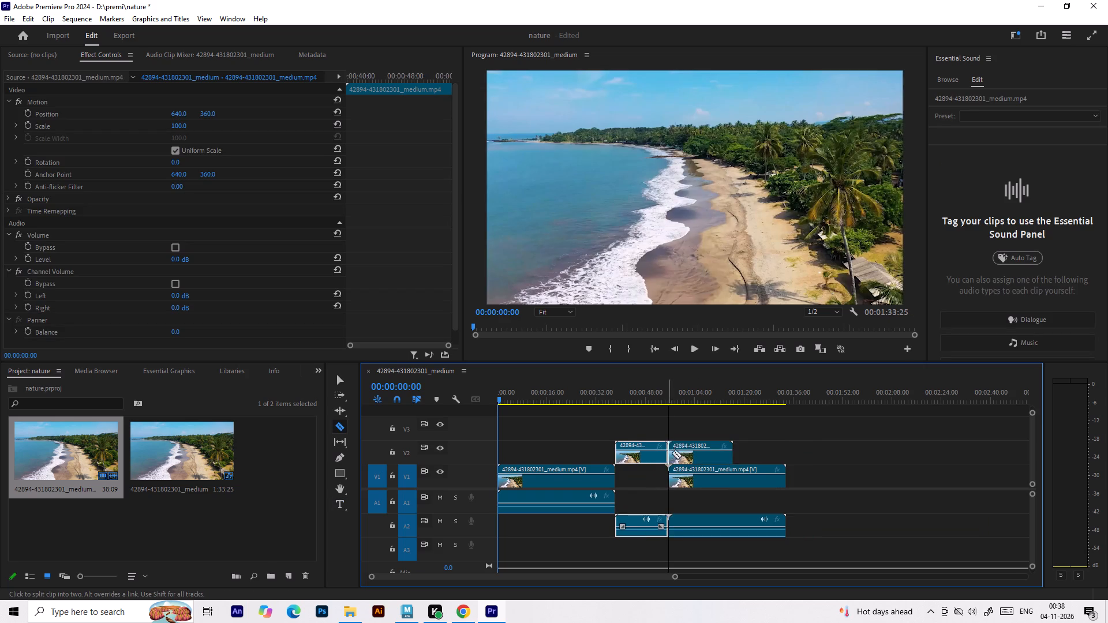
key(v)
click(679, 454)
key(Delete)
Duplicate the second V1 clip onto V3 starting at about 00:01:11, and cut away the rest of the V1 clip from there.
click(702, 478)
alt+drag(697, 479, 724, 437)
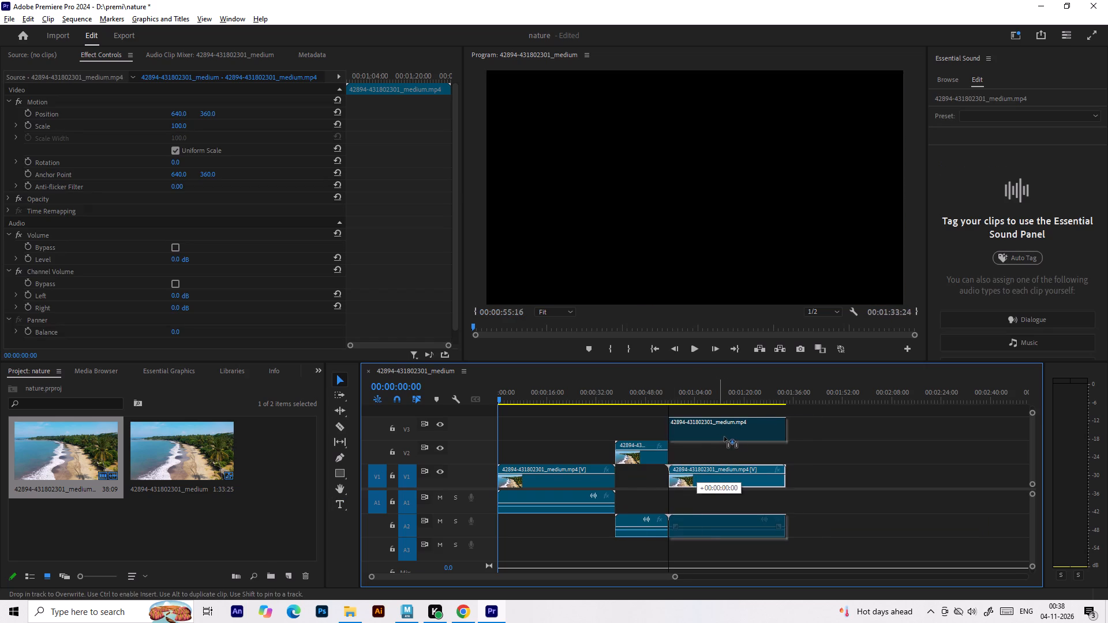
alt+drag(724, 437, 746, 437)
key(c)
click(717, 474)
key(v)
click(739, 470)
key(Delete)
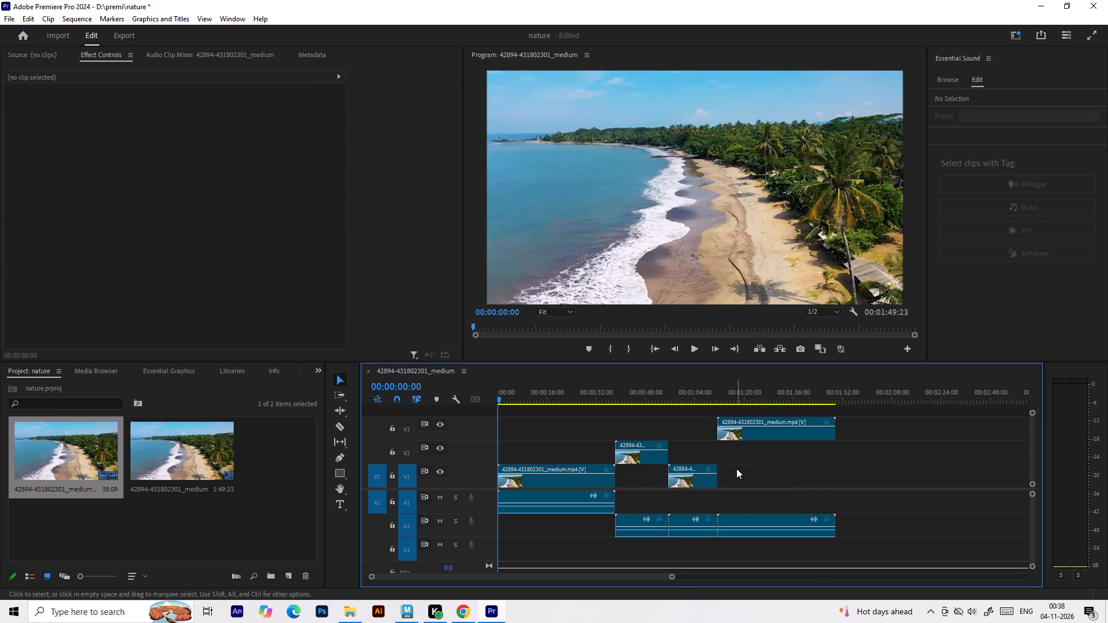
Place a copy of the V3 clip on a new V4 track at about 00:01:30, and cut away the rest of the V3 clip.
click(762, 430)
alt+scroll(733, 453, down, 6)
alt+drag(645, 437, 660, 427)
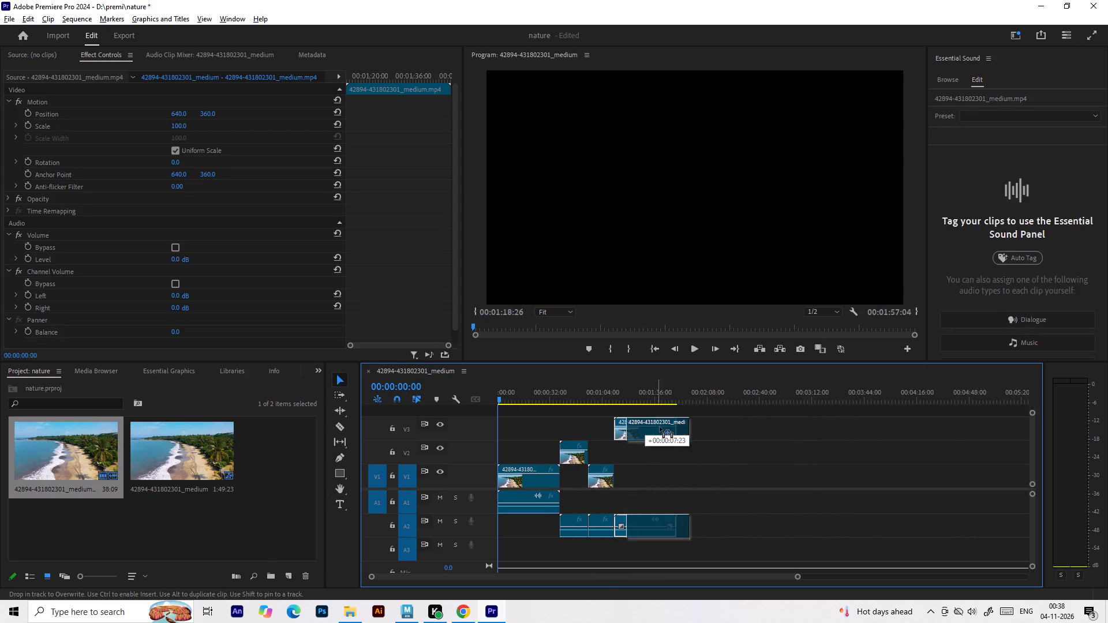
alt+drag(660, 427, 676, 412)
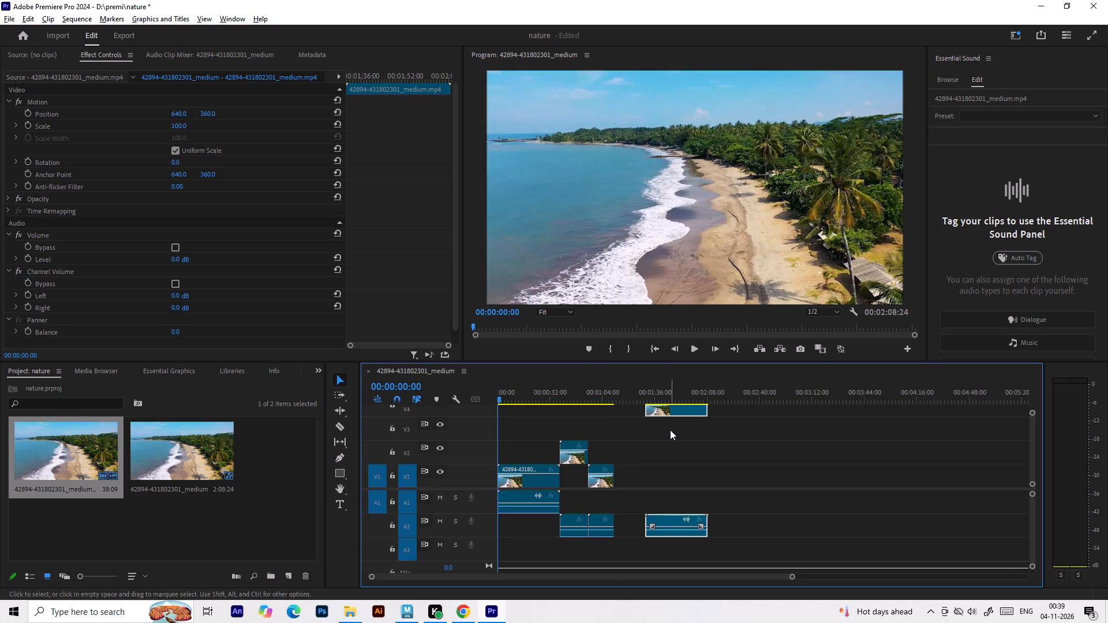
alt+drag(672, 414, 649, 430)
drag(669, 434, 639, 433)
key(c)
click(648, 425)
key(v)
click(654, 426)
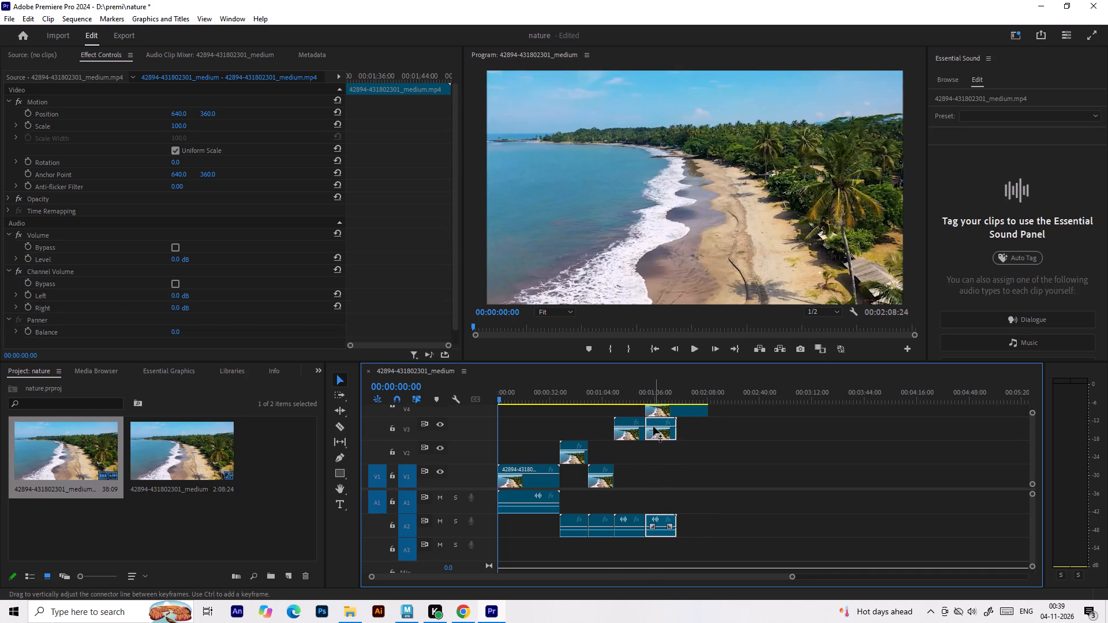
key(Delete)
Split the V4 clip at about 00:01:59 and move its tail piece down to V2, starting at about 00:01:50.
click(677, 412)
key(c)
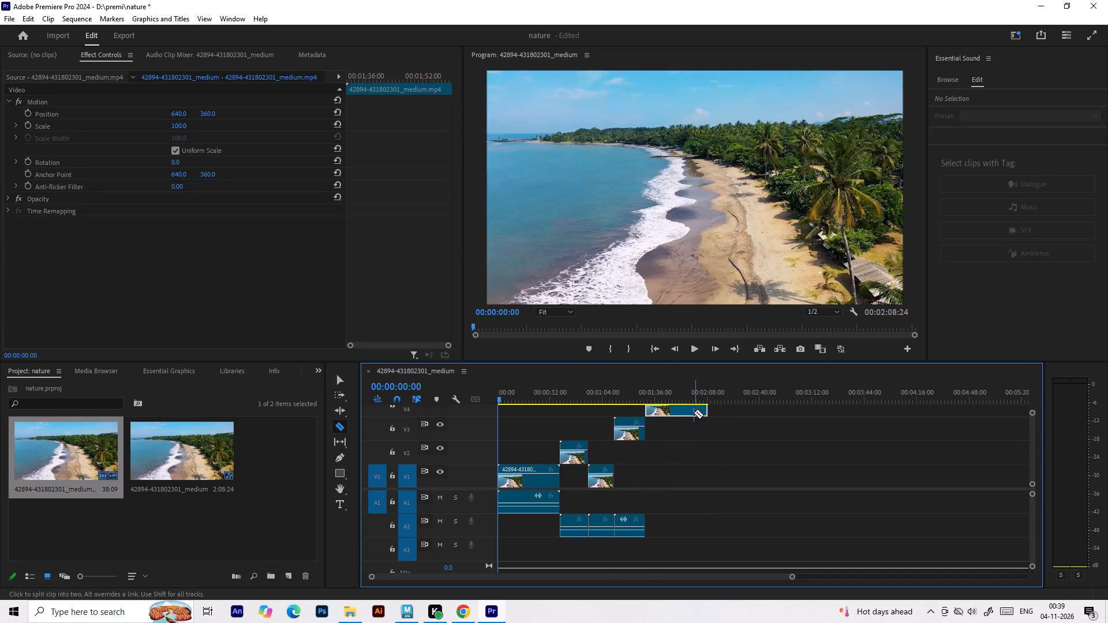
click(694, 412)
key(v)
click(698, 413)
drag(700, 413, 690, 440)
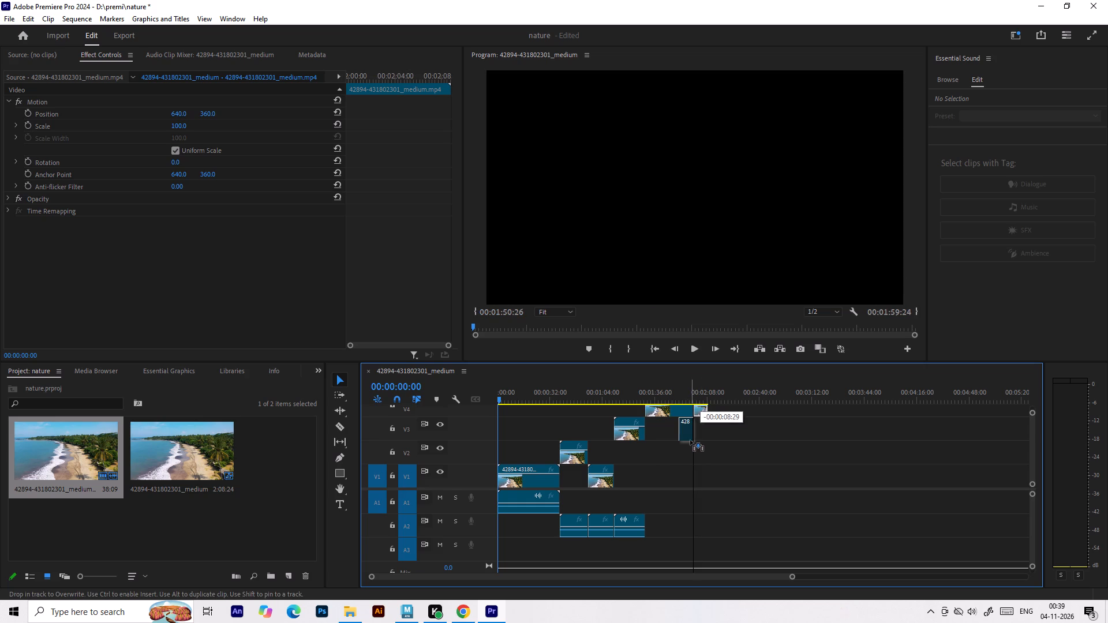
drag(690, 440, 690, 444)
Look over the arranged clips, scrub the opening of the sequence, and return the playhead to the start.
alt+scroll(617, 442, down, 6)
alt+scroll(541, 444, up, 8)
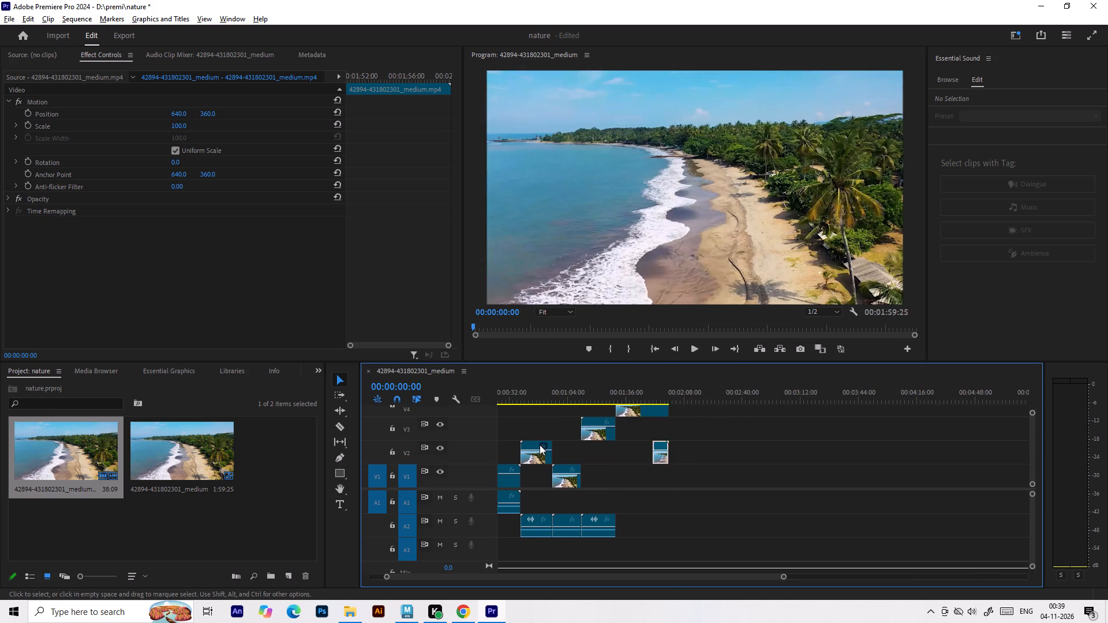
alt+scroll(540, 445, up, 4)
drag(530, 576, 446, 572)
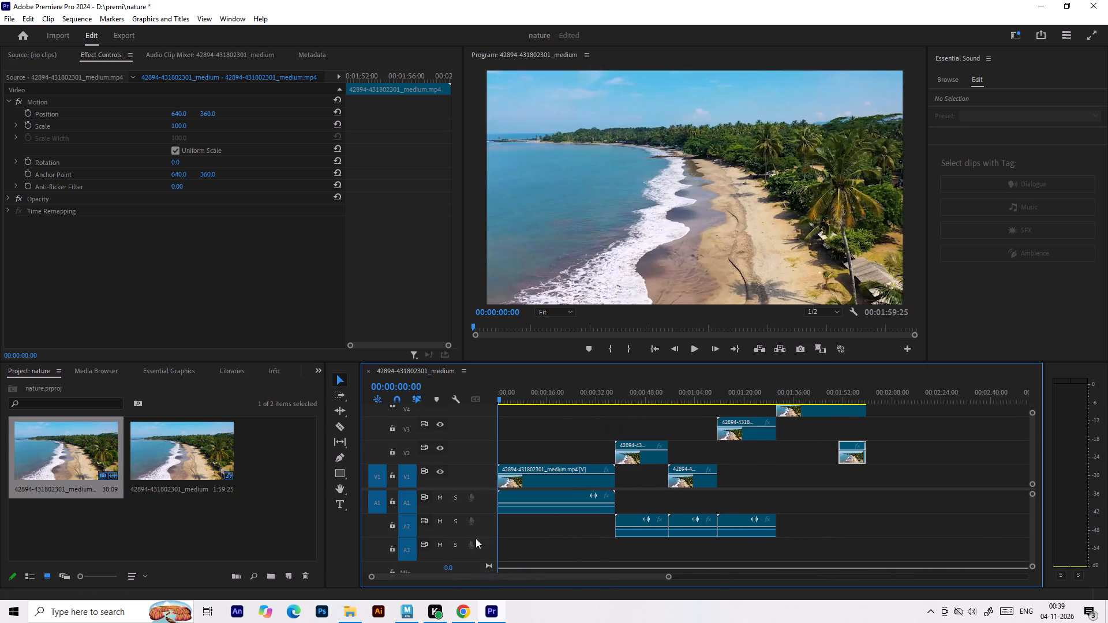
drag(516, 396, 434, 406)
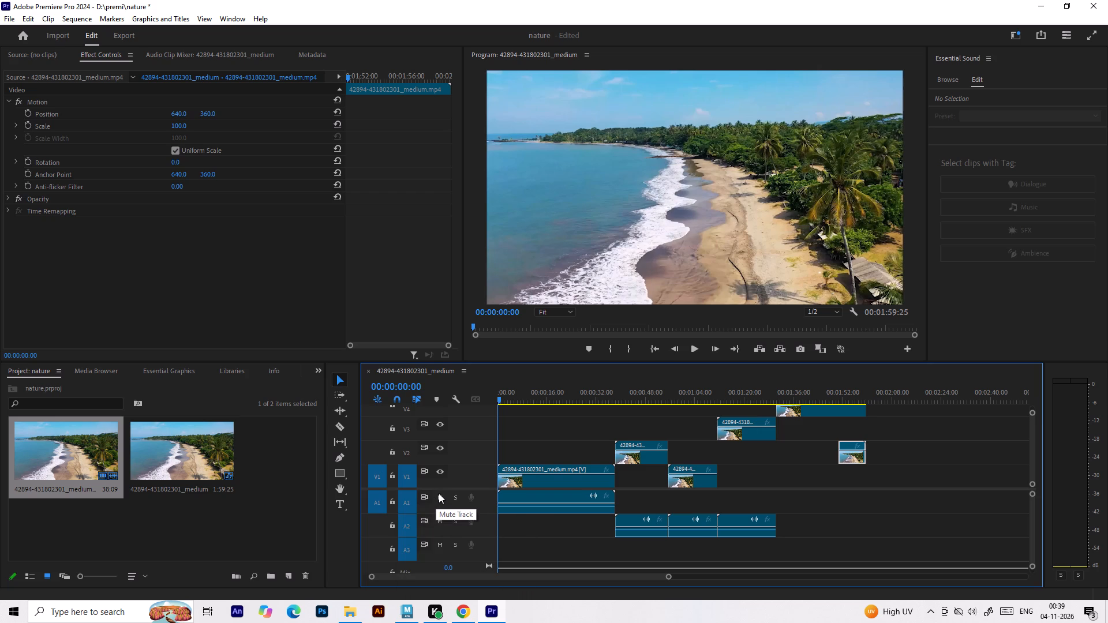
drag(512, 397, 477, 403)
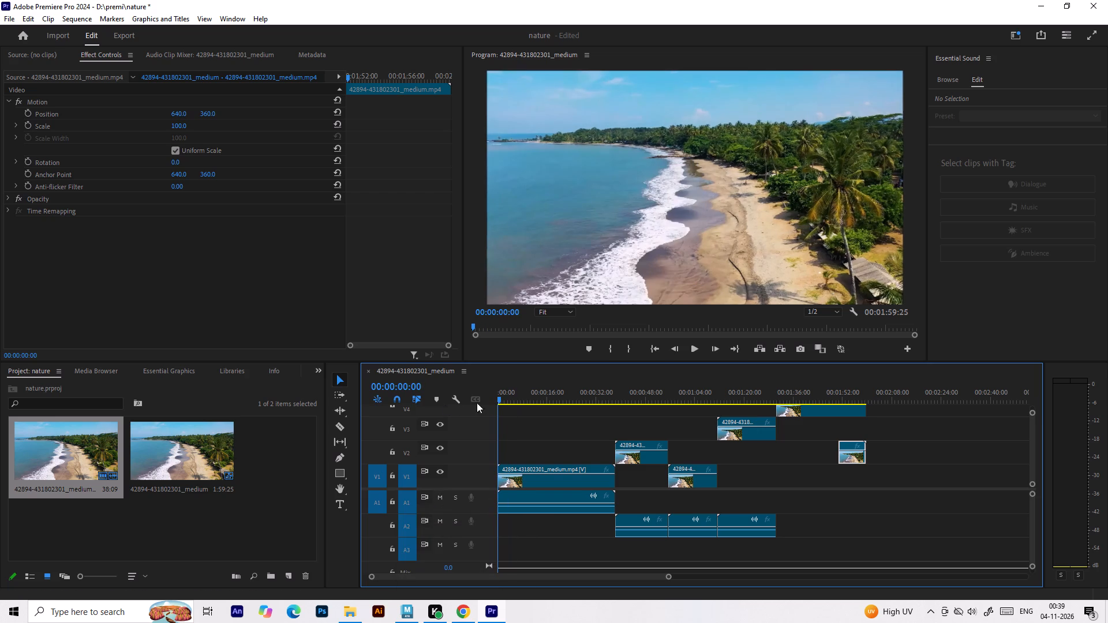
drag(477, 403, 531, 408)
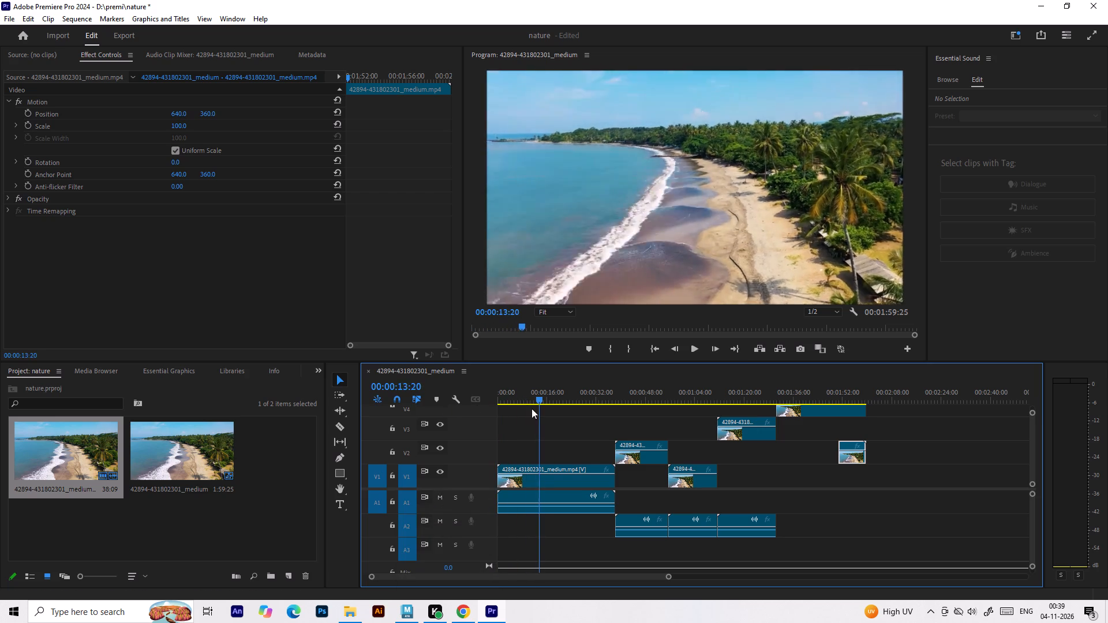
drag(531, 408, 418, 401)
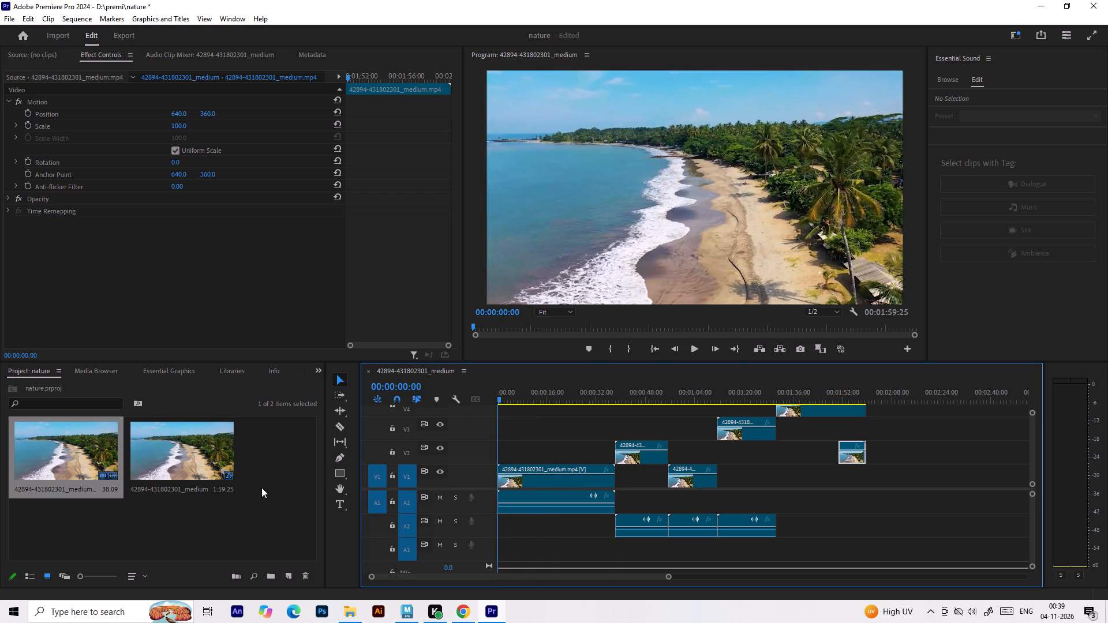
Import the Radhimaa MP3 song from Downloads and place it on A3 at the start of the sequence.
click(255, 498)
double_click(147, 519)
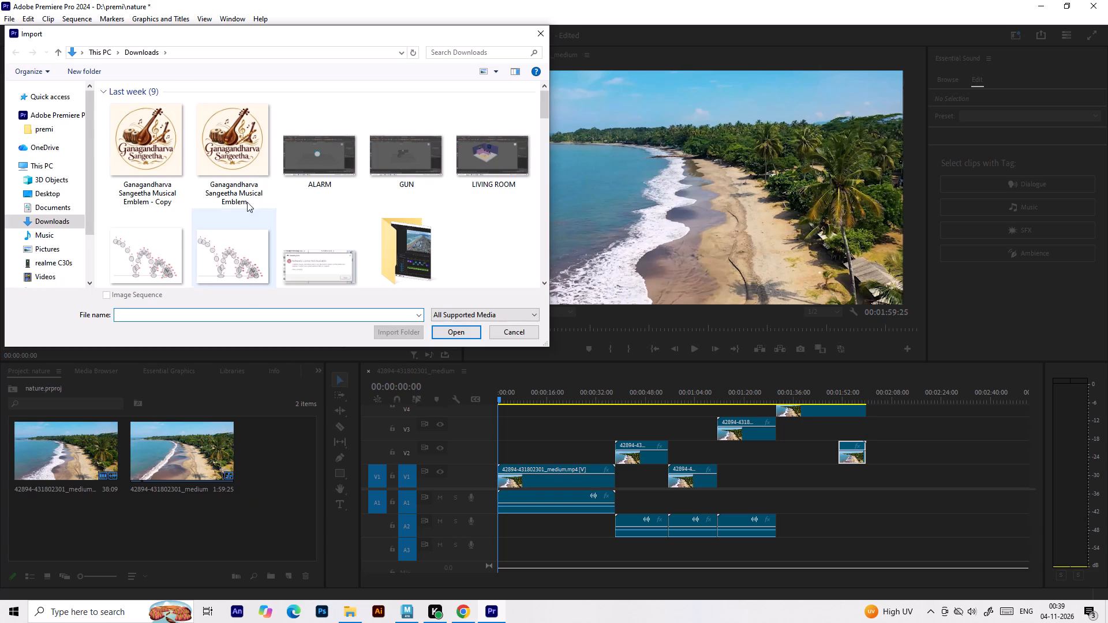
scroll(257, 183, down, 3)
click(403, 197)
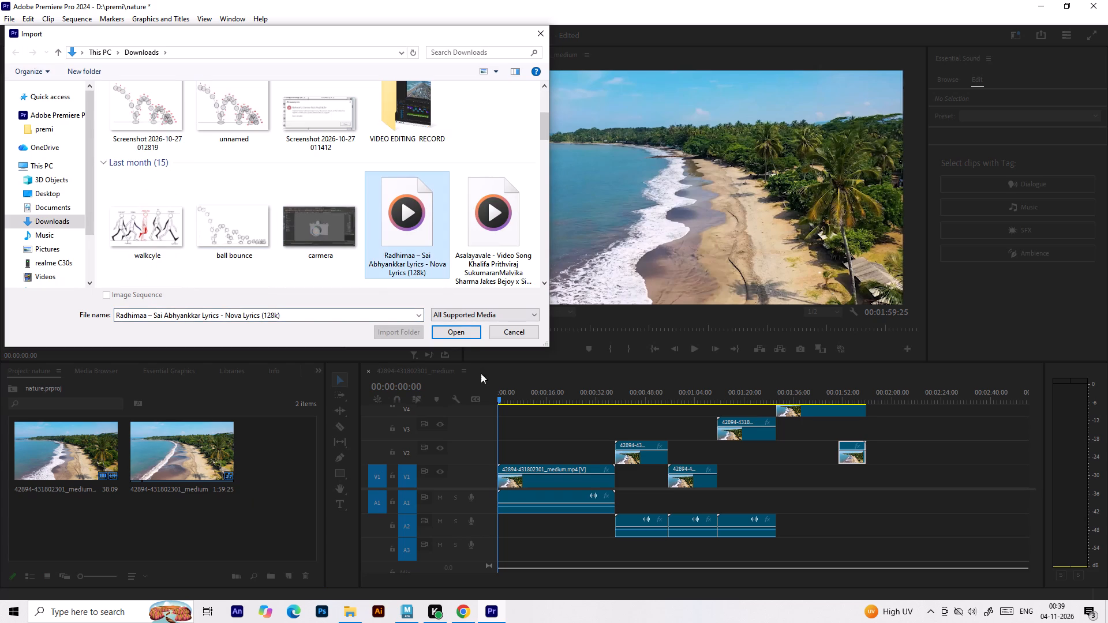
click(453, 329)
drag(279, 436, 509, 539)
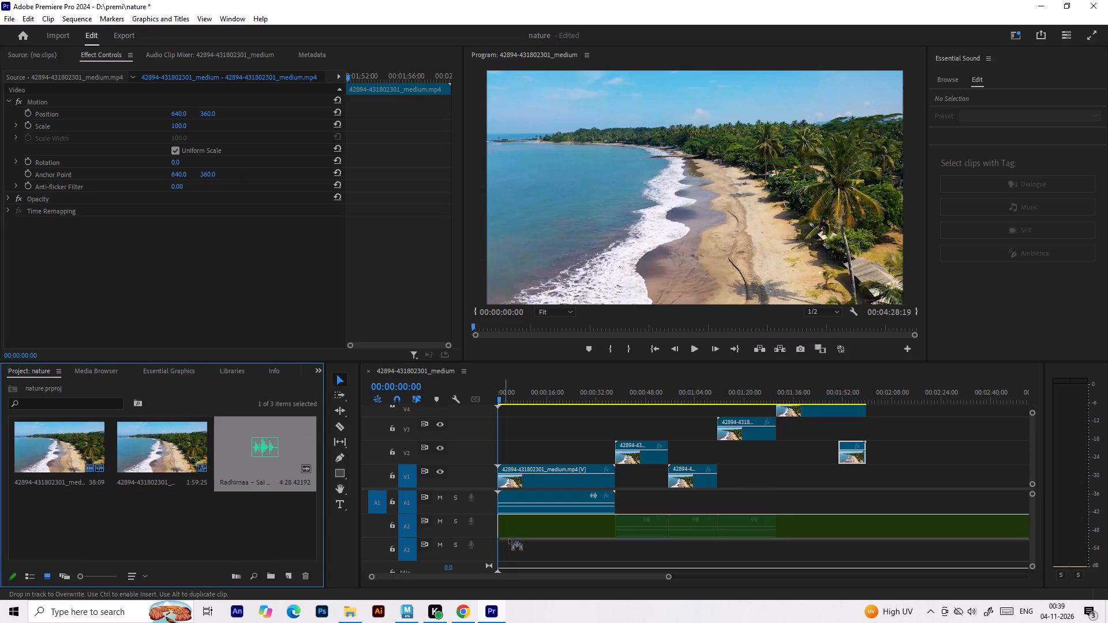
drag(509, 539, 485, 541)
Split the A3 song just past the last video clip, at about 00:02:01, and delete the remainder.
key(c)
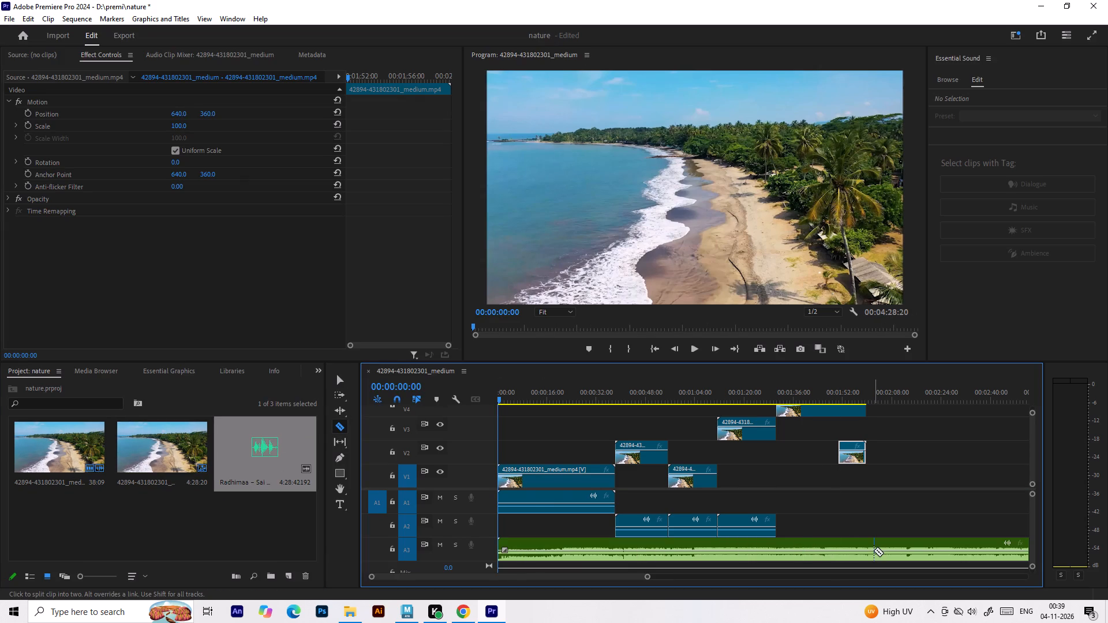
click(873, 550)
key(v)
click(886, 553)
key(Delete)
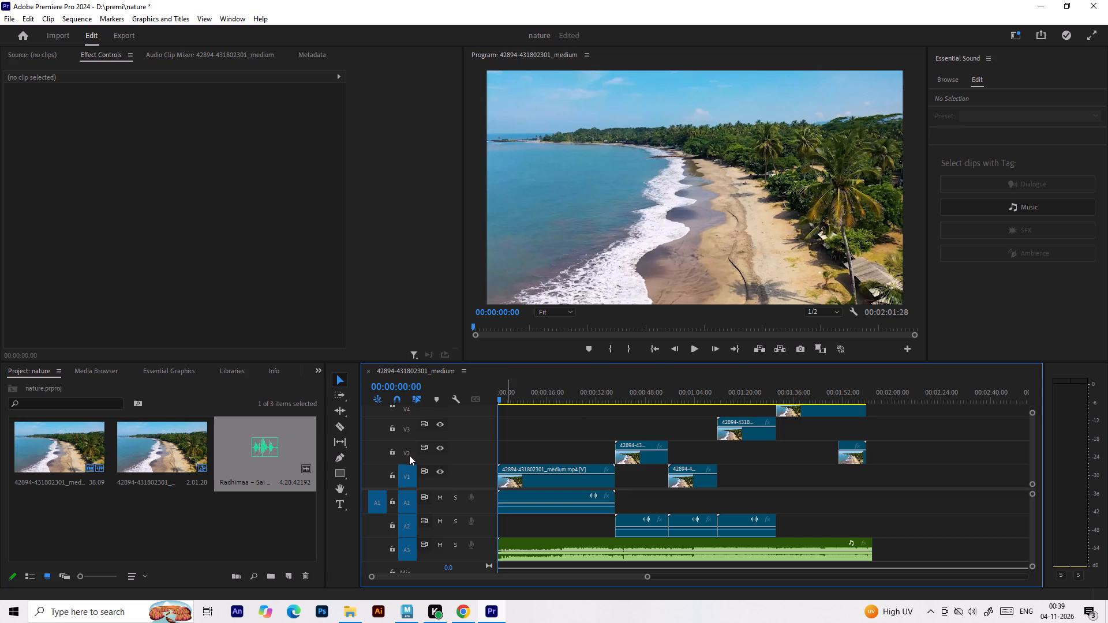
Collapse the height of video tracks V1 to V4 so all of them fit in the timeline.
shift+scroll(448, 475, down, 6)
click(548, 440)
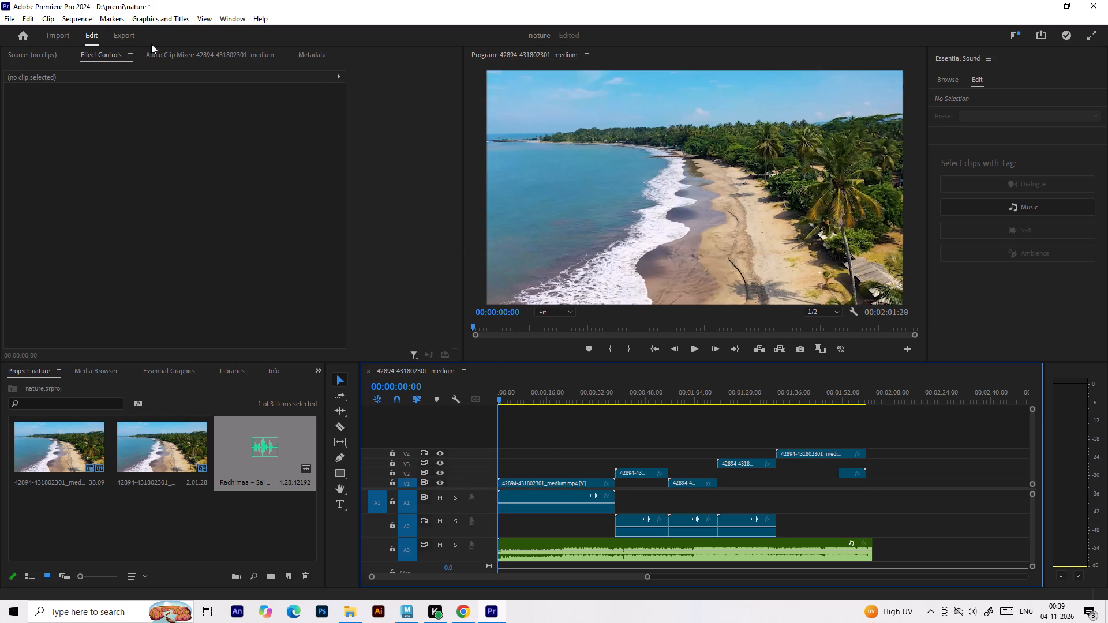
Add a text title reading "Credits" over the sky near the top of the picture at the start of the sequence.
key(t)
click(635, 132)
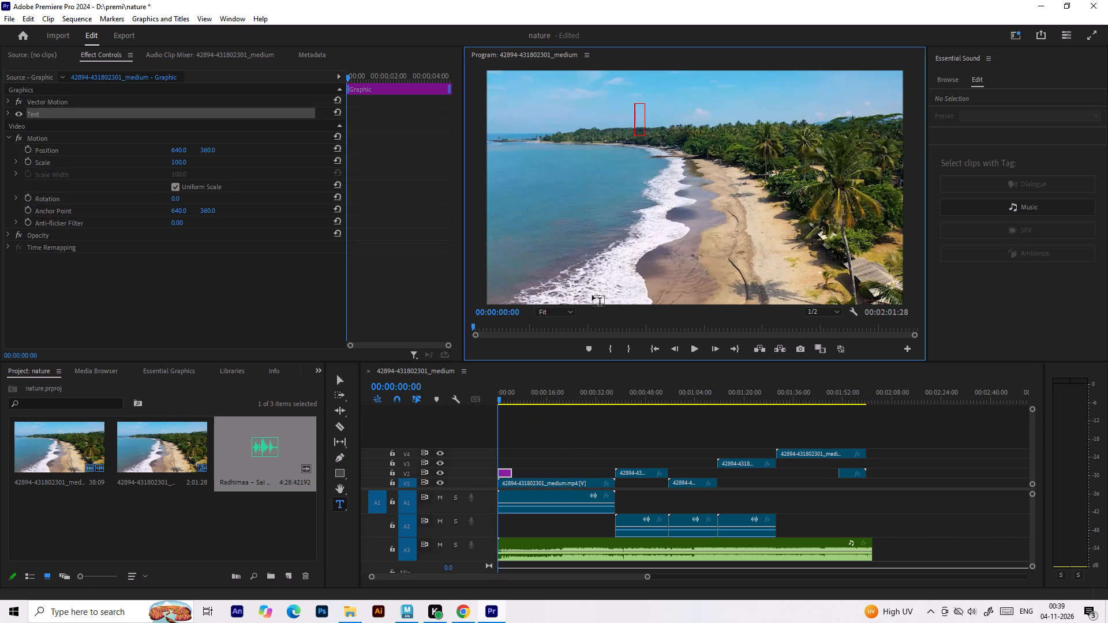
text(Credits)
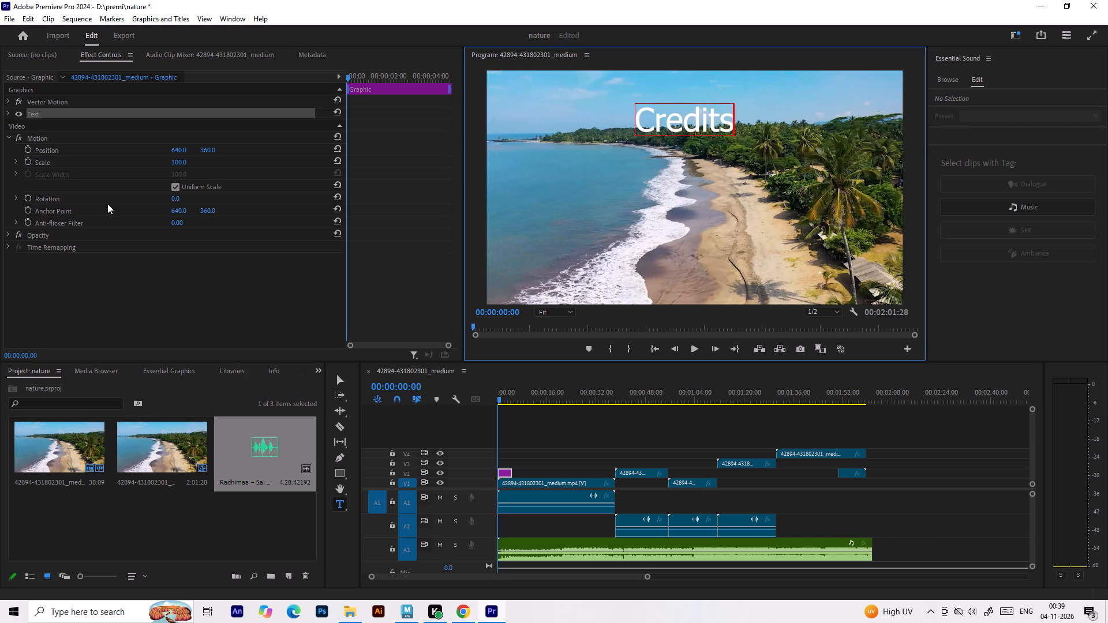
Reduce the font size of the Credits title to 42.
click(6, 113)
key(ctrl+a)
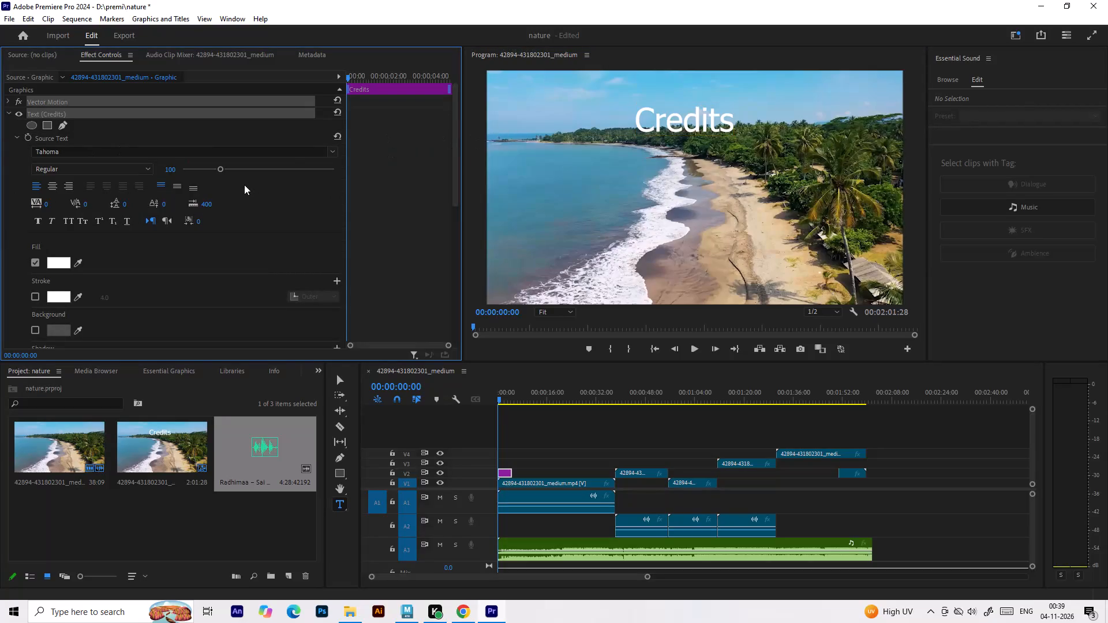
double_click(685, 121)
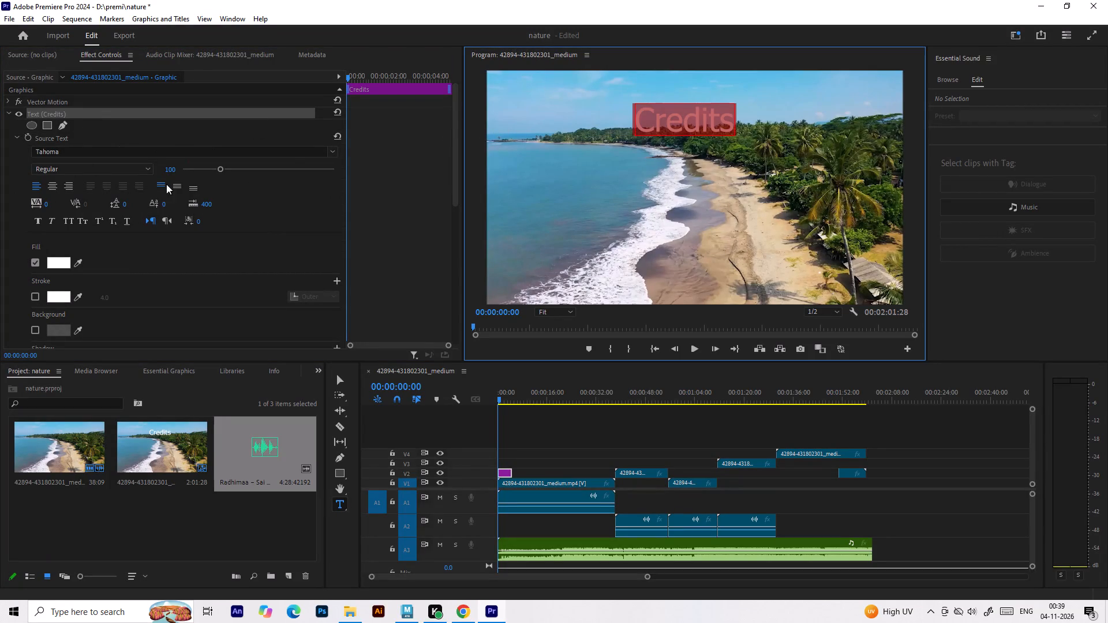
click(217, 173)
drag(222, 170, 200, 169)
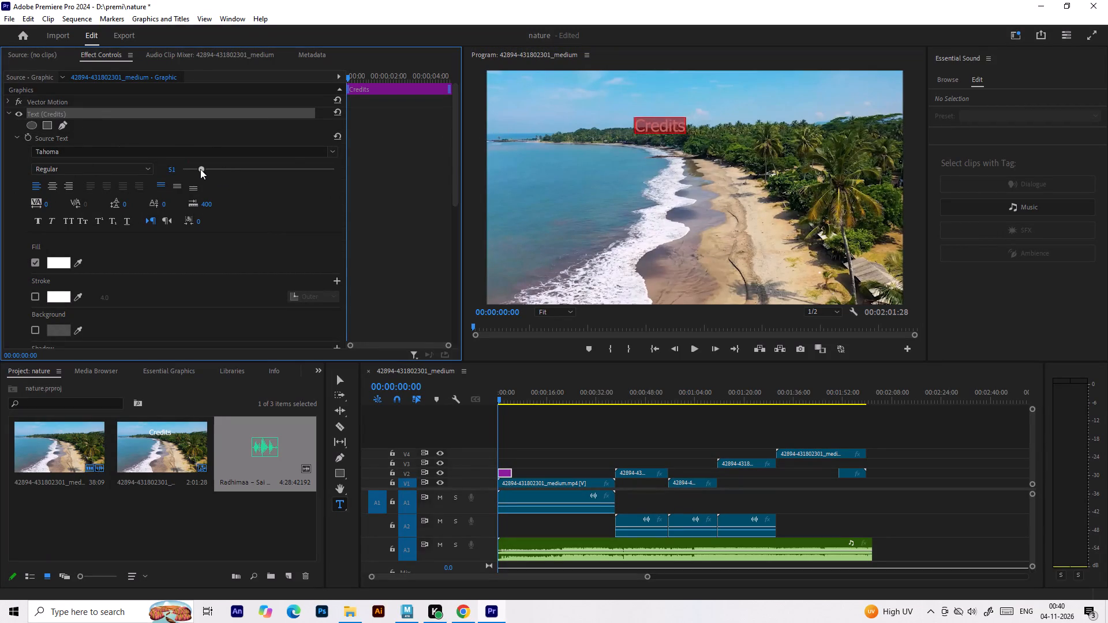
drag(200, 169, 197, 169)
click(266, 242)
click(552, 417)
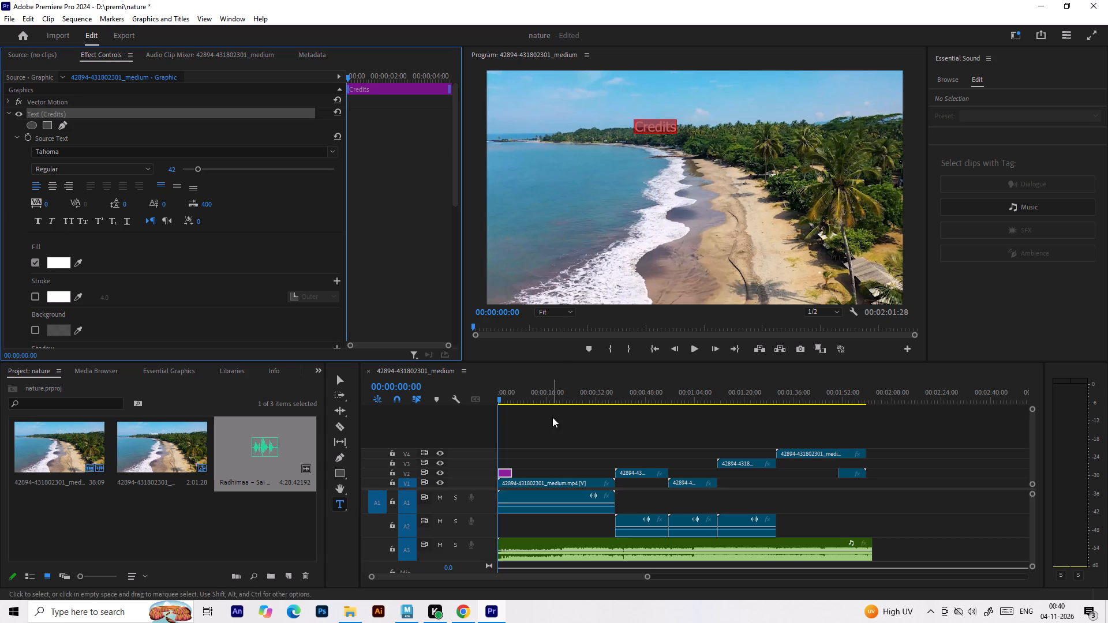
click(506, 470)
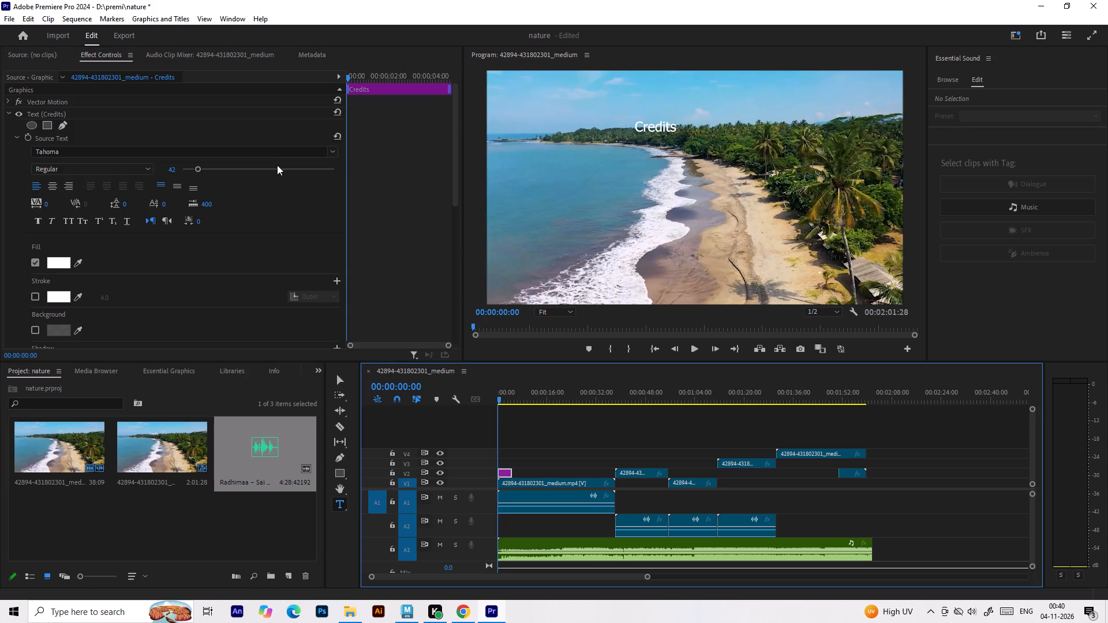
Set the Vector Motion position of the Credits title to about 786, 299.
scroll(104, 128, up, 3)
click(9, 99)
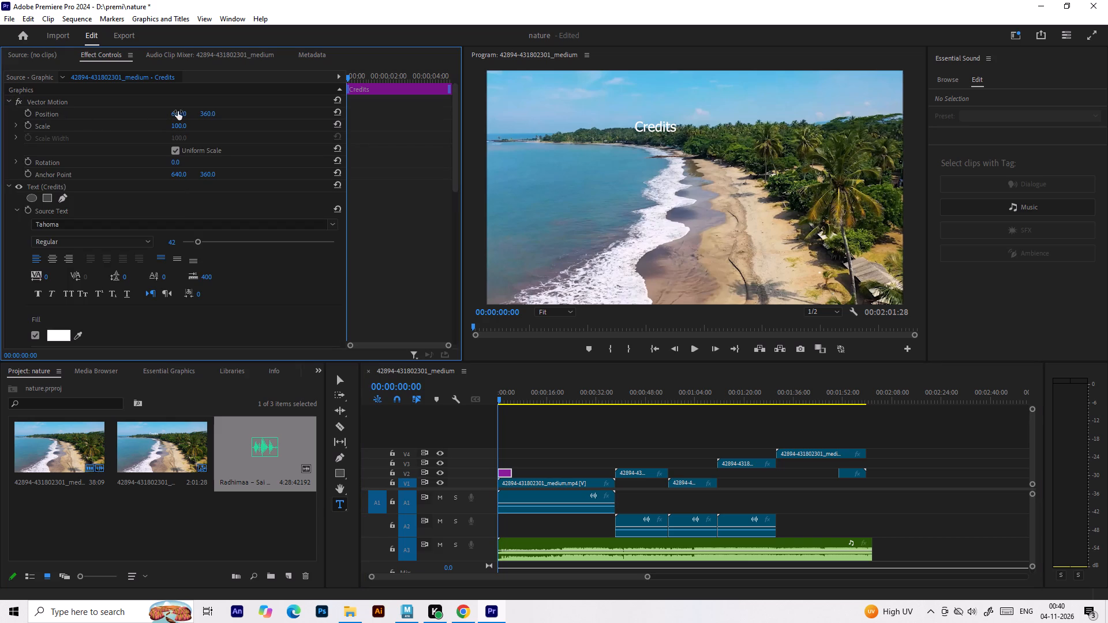
drag(178, 111, 265, 107)
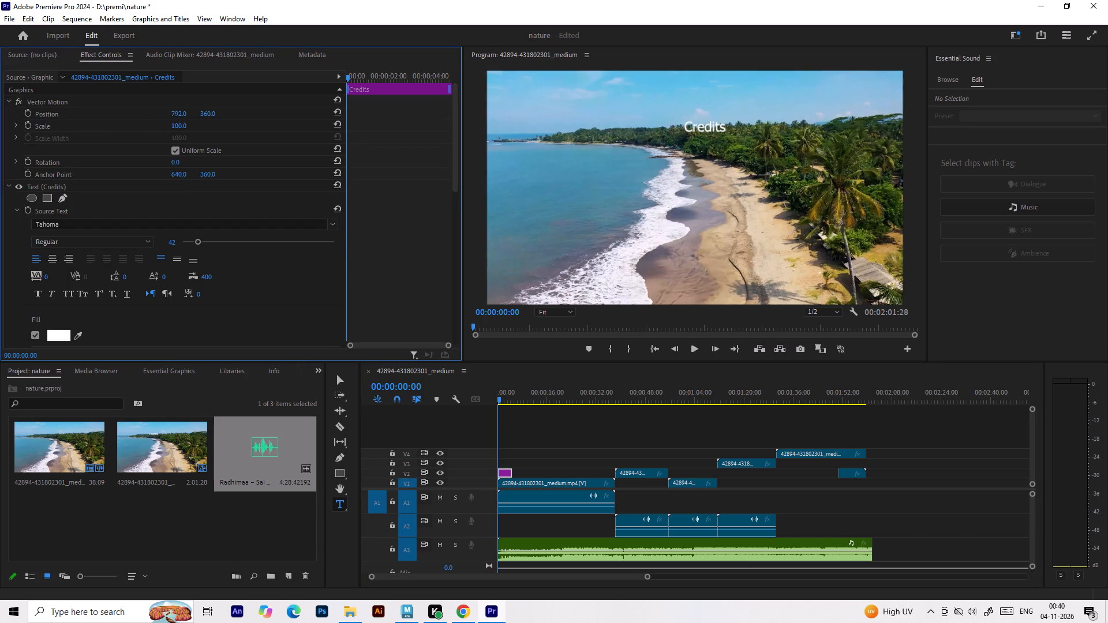
drag(265, 107, 261, 107)
drag(208, 112, 173, 111)
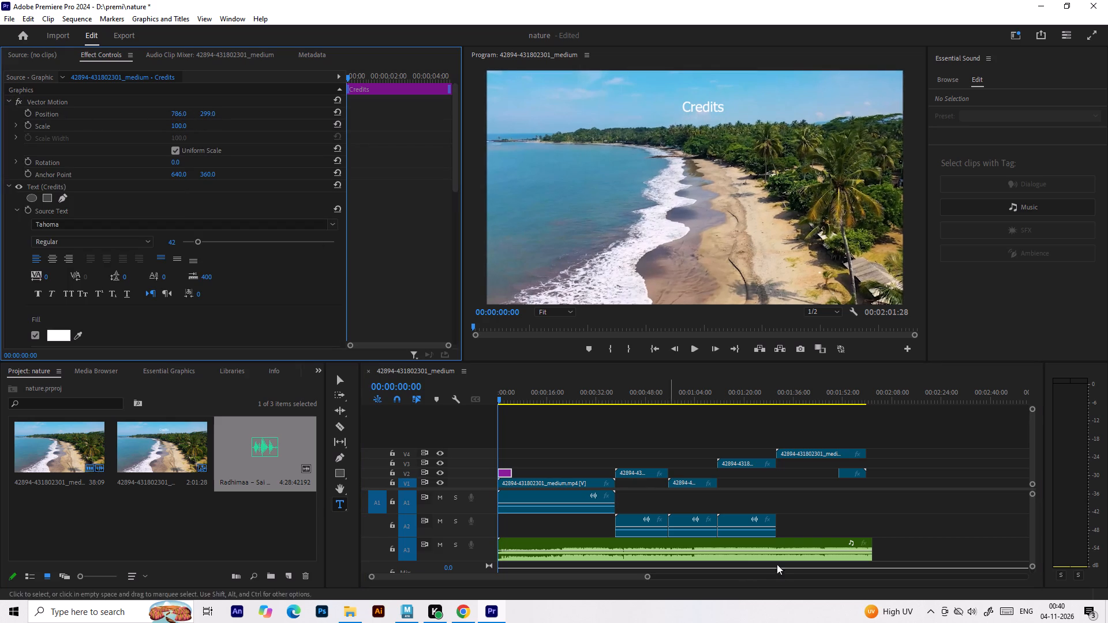
Switch to Chrome and search the web in a new tab for "movie creidt sce text".
click(468, 610)
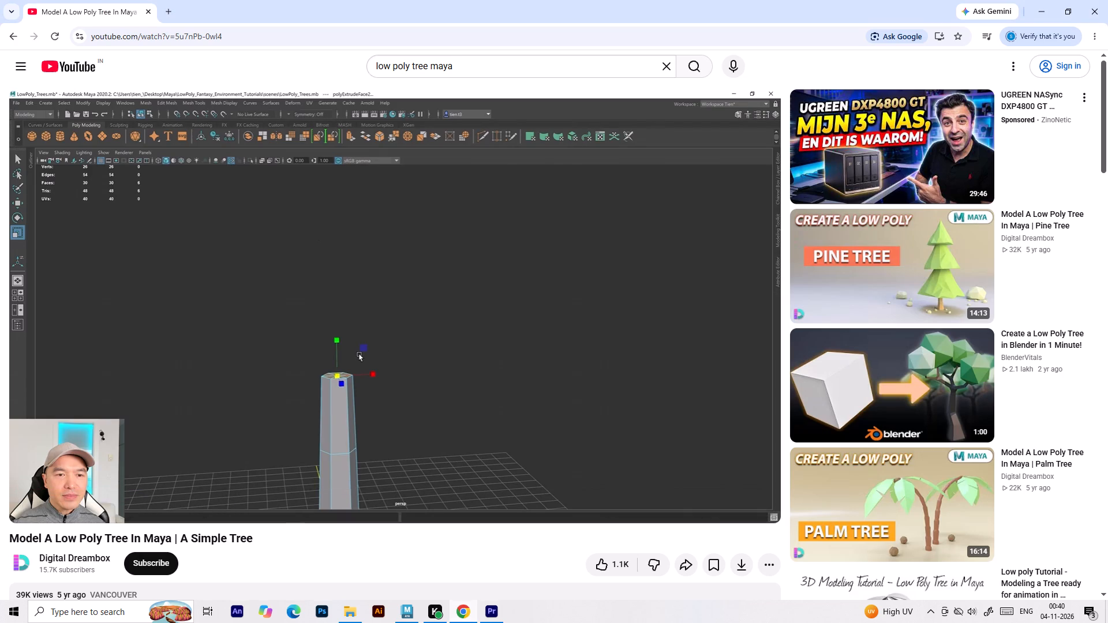
click(166, 13)
text(movie creidt c)
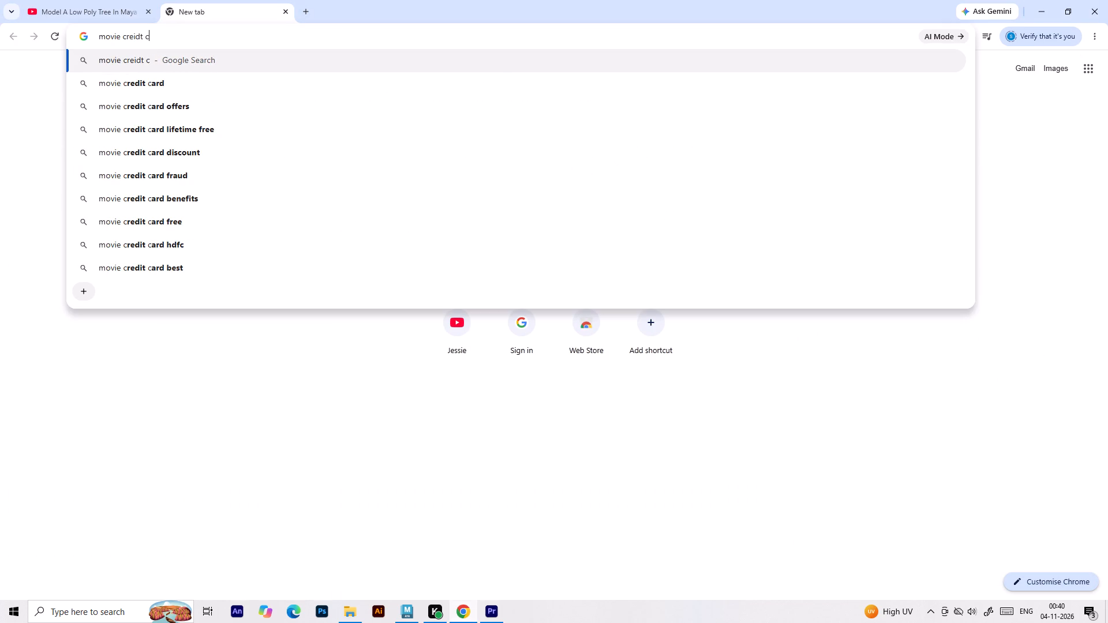
key(BackSpace)
text(sce text\)
key(Return)
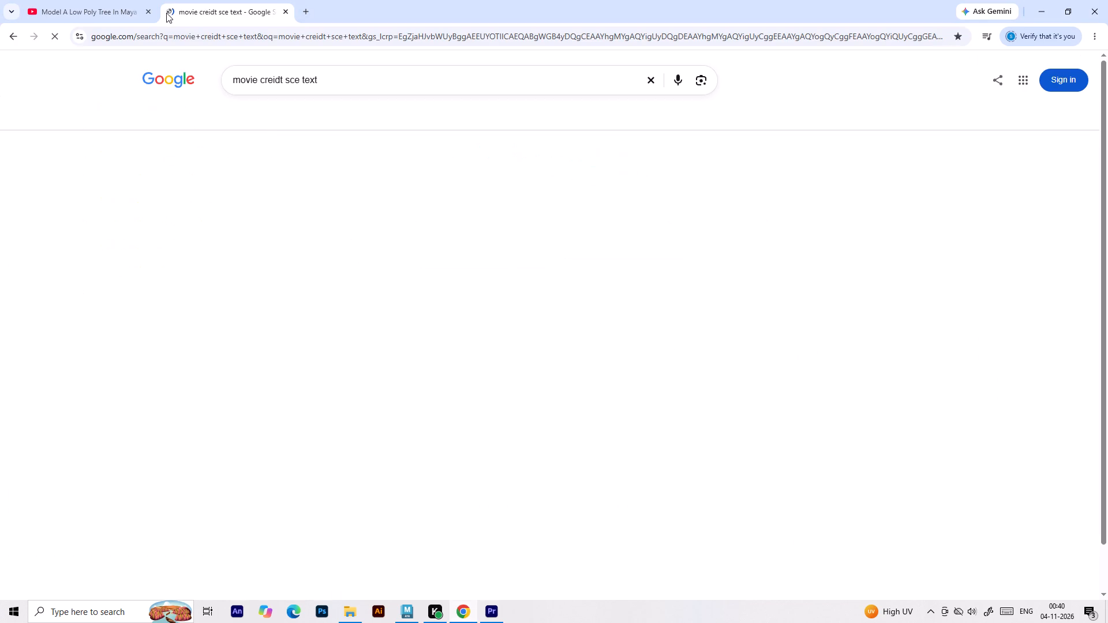
click(345, 79)
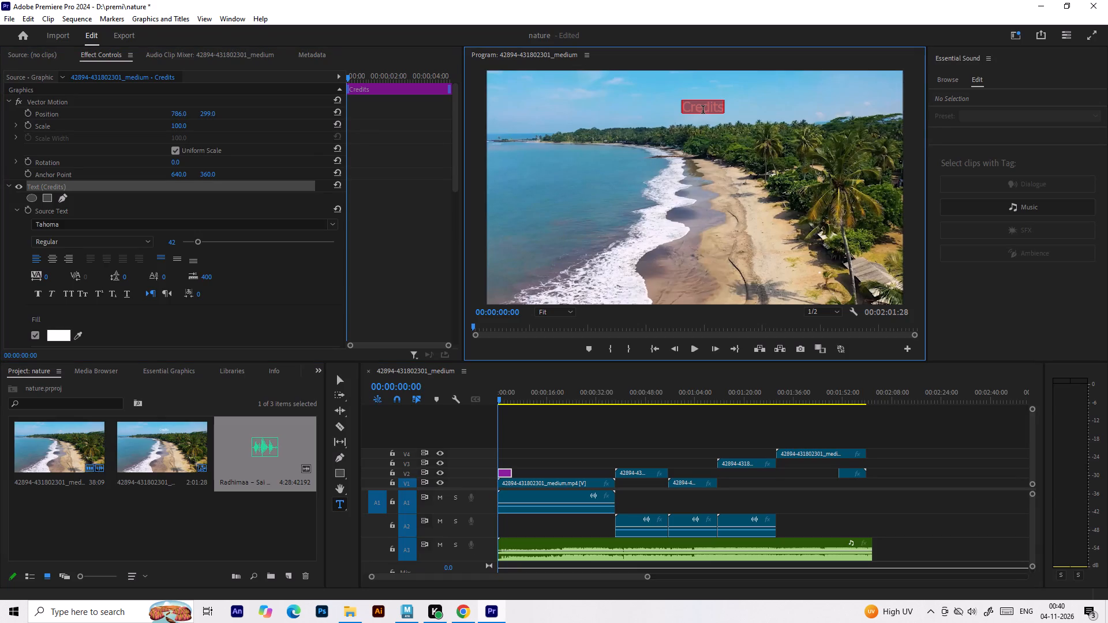
key(ctrl+v)
Centre-align all of the pasted credit text.
key(ctrl+a)
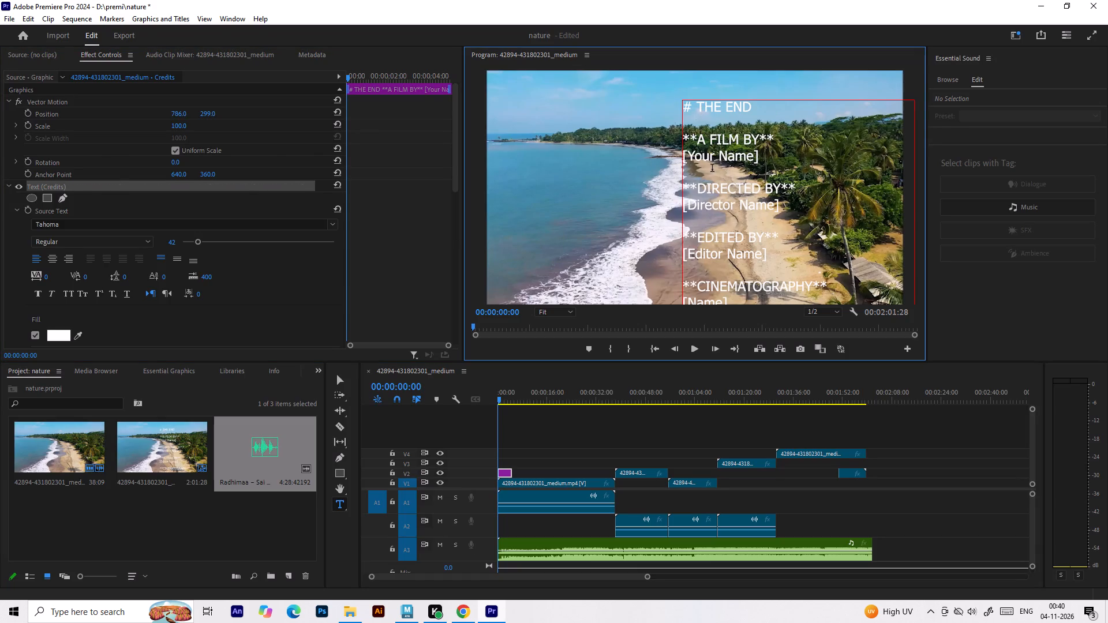
click(54, 260)
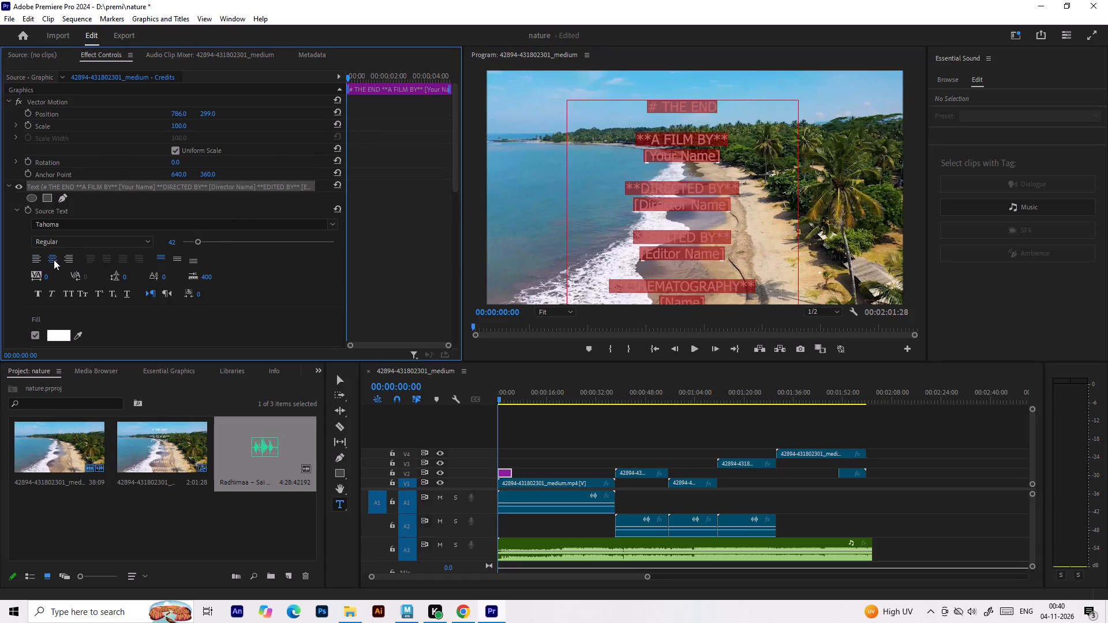
Remove the # before THE END and the asterisks around A FILM BY in the credit text.
click(730, 138)
click(661, 110)
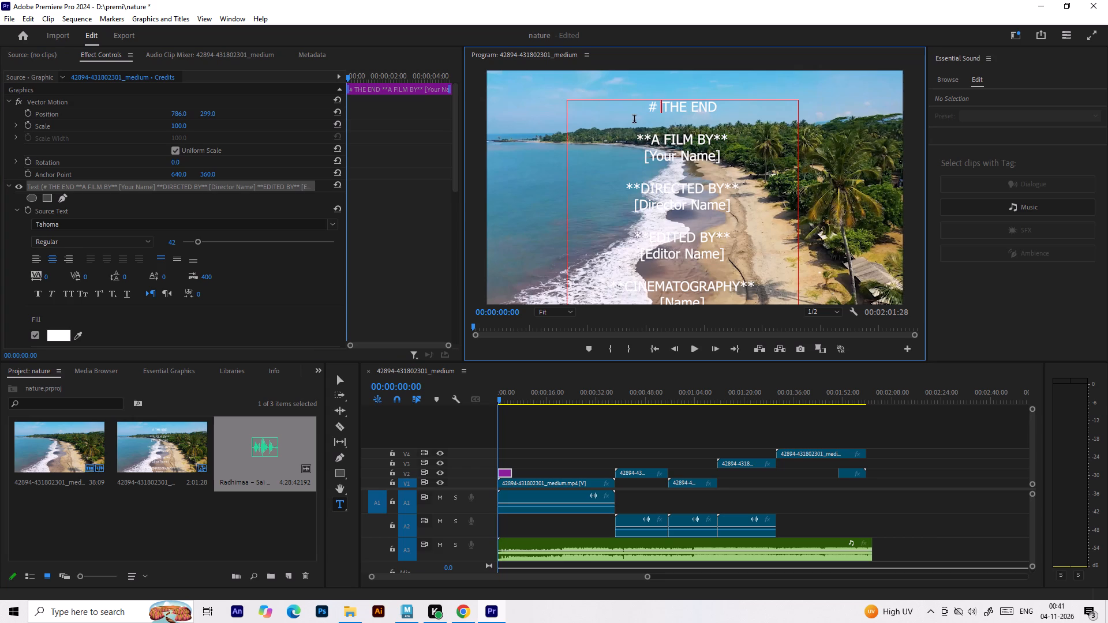
key(BackSpace)
key(BackSpace)
click(735, 138)
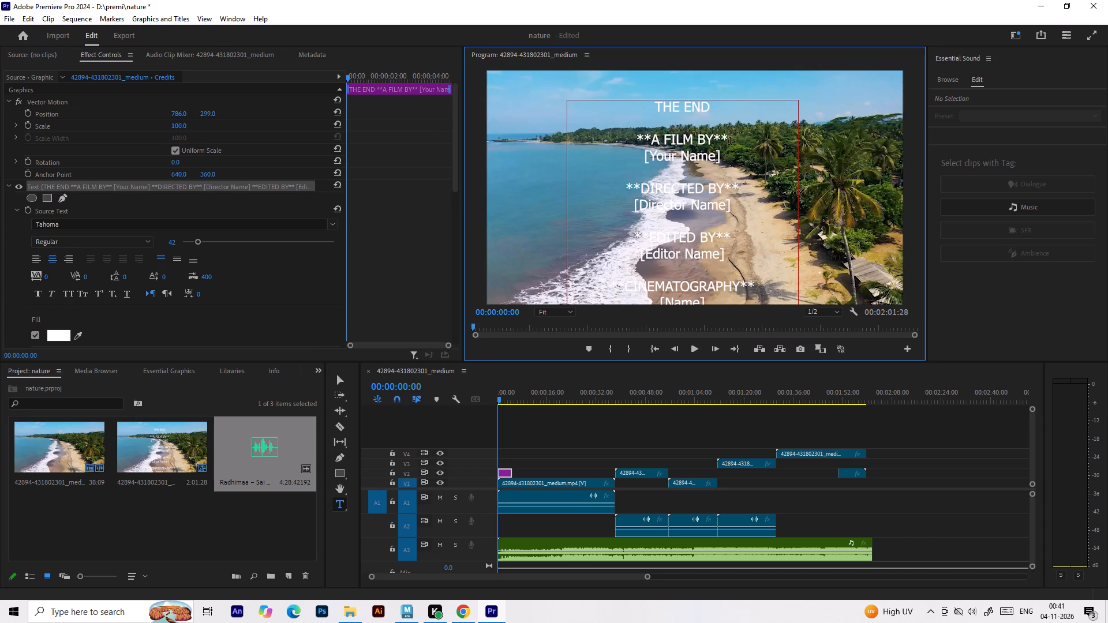
key(BackSpace)
key(BackSpace)
key(BackSpace)
key(y)
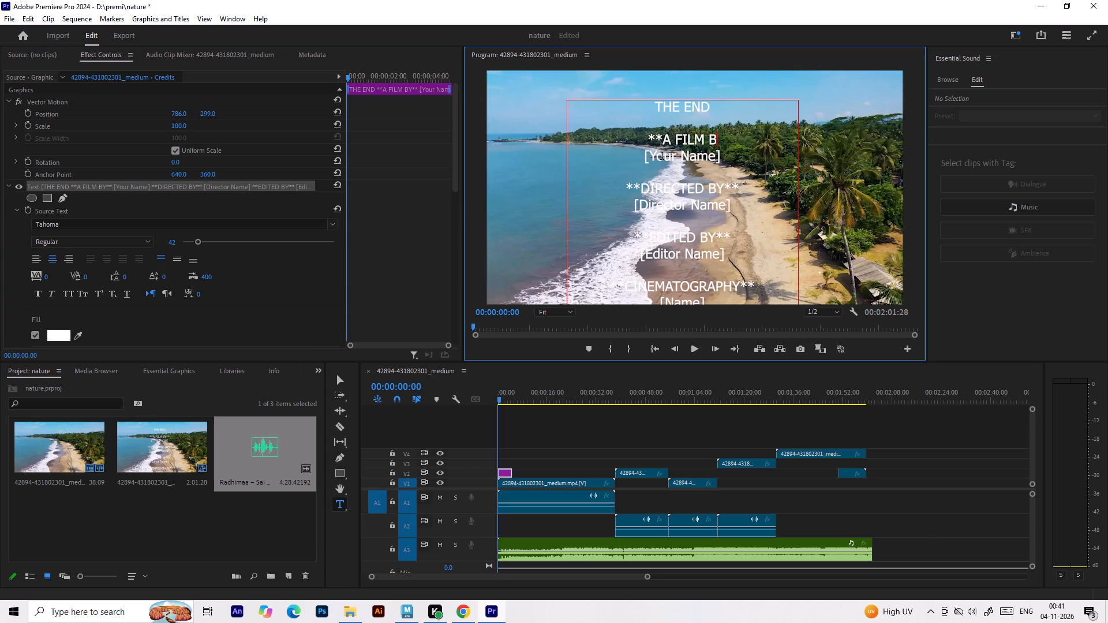
key(BackSpace)
key(shift+y)
drag(660, 138, 645, 141)
key(BackSpace)
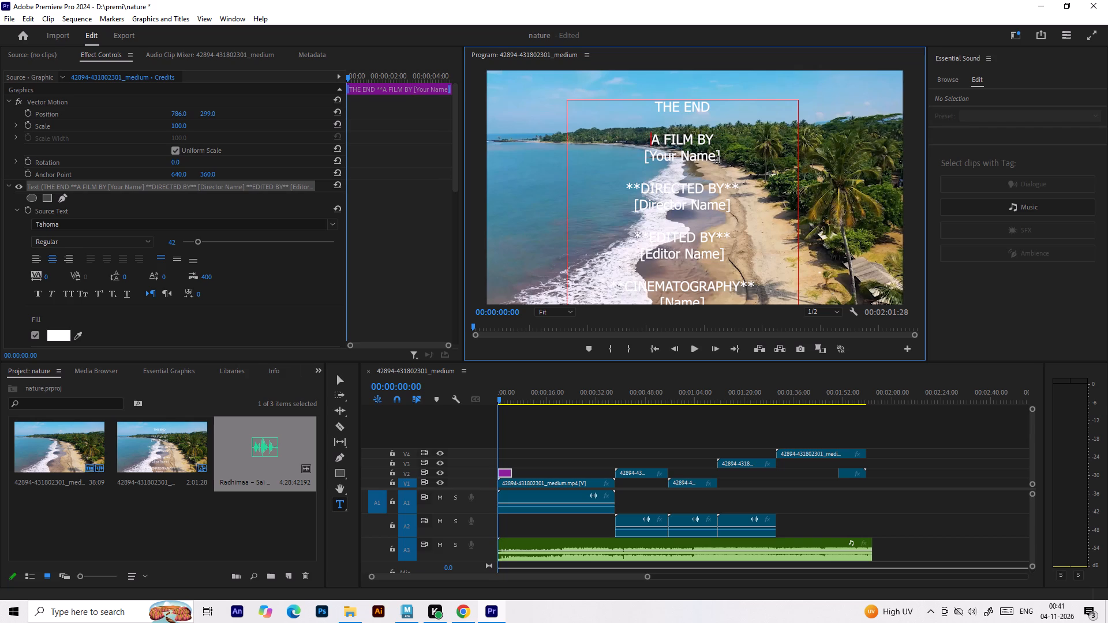
Replace the [Your Name] placeholder under A FILM BY with the filmmaker's first name.
drag(724, 159, 645, 160)
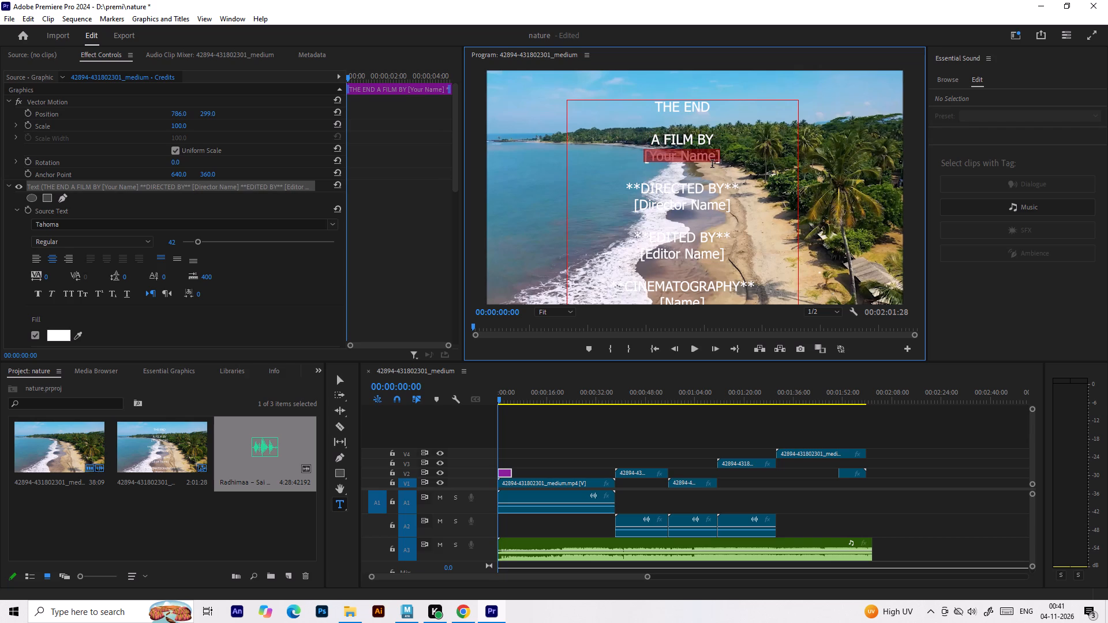
text(Sheethal)
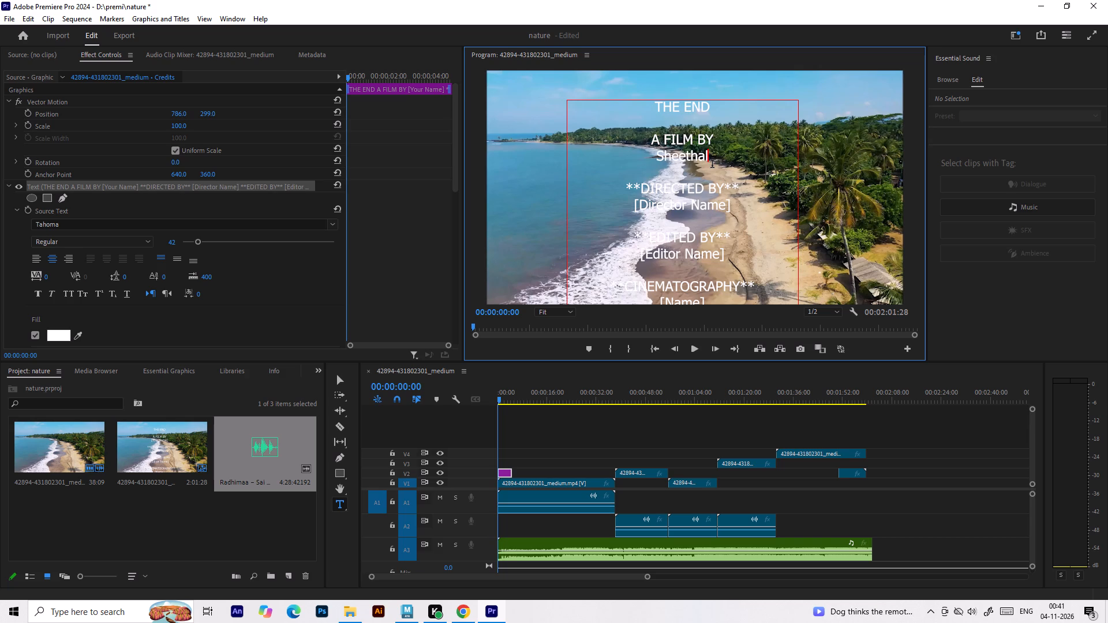
Remove the asterisks on both sides of DIRECTED BY in the credit text.
click(639, 187)
key(BackSpace)
key(BackSpace)
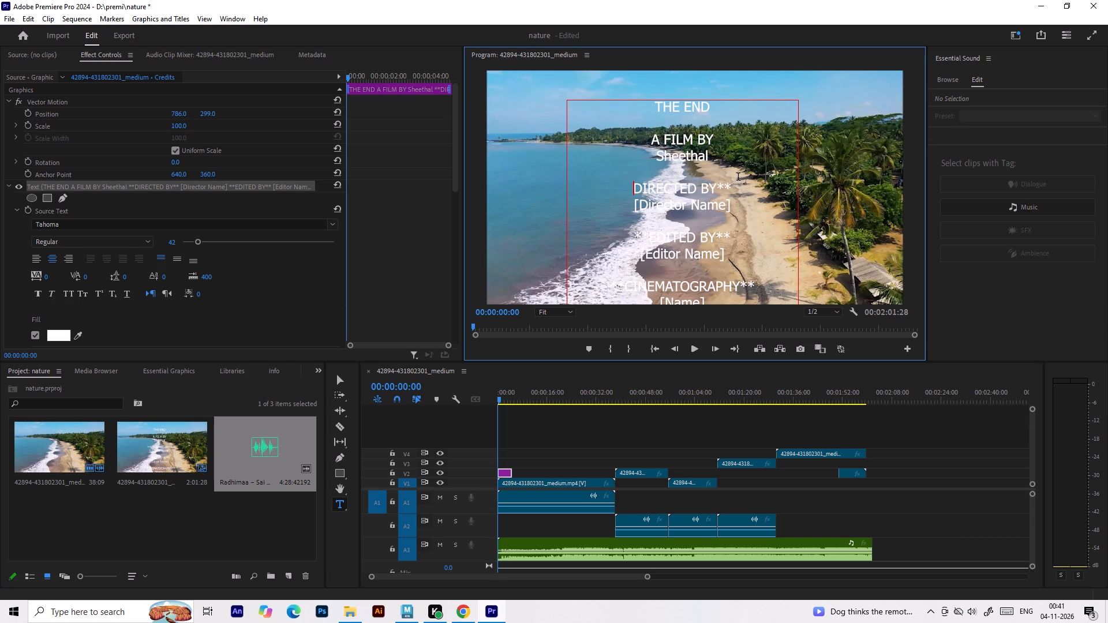
click(733, 193)
key(BackSpace)
key(BackSpace)
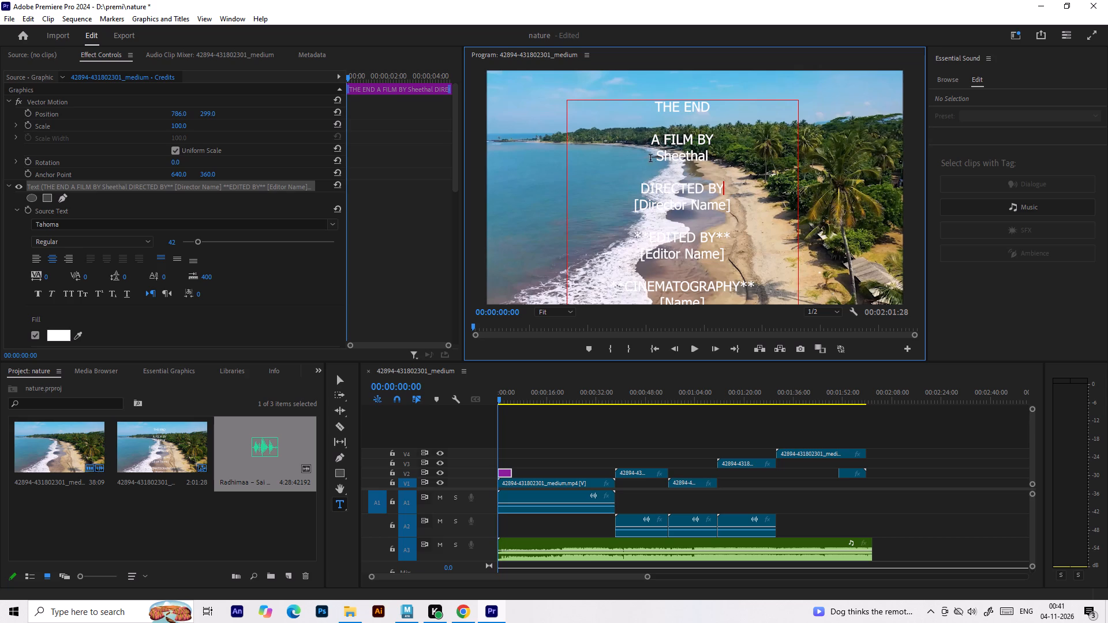
Copy the filmmaker's name from under A FILM BY and replace the [Director Name] and [Editor Name] placeholders with it.
drag(659, 161, 713, 159)
key(ctrl+c)
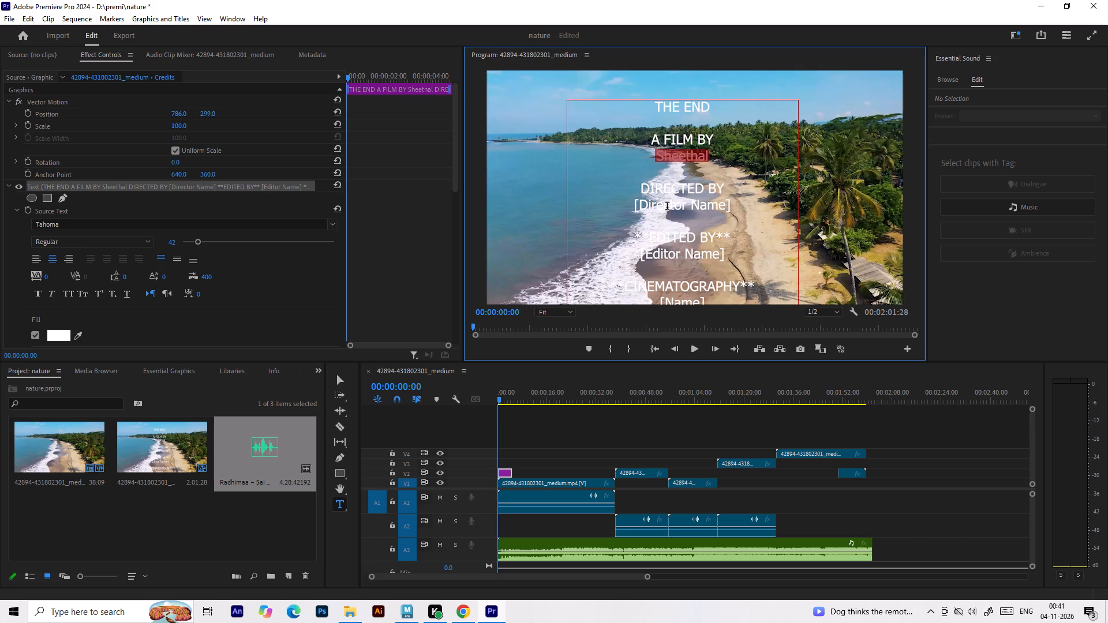
drag(636, 209, 721, 212)
drag(629, 205, 674, 211)
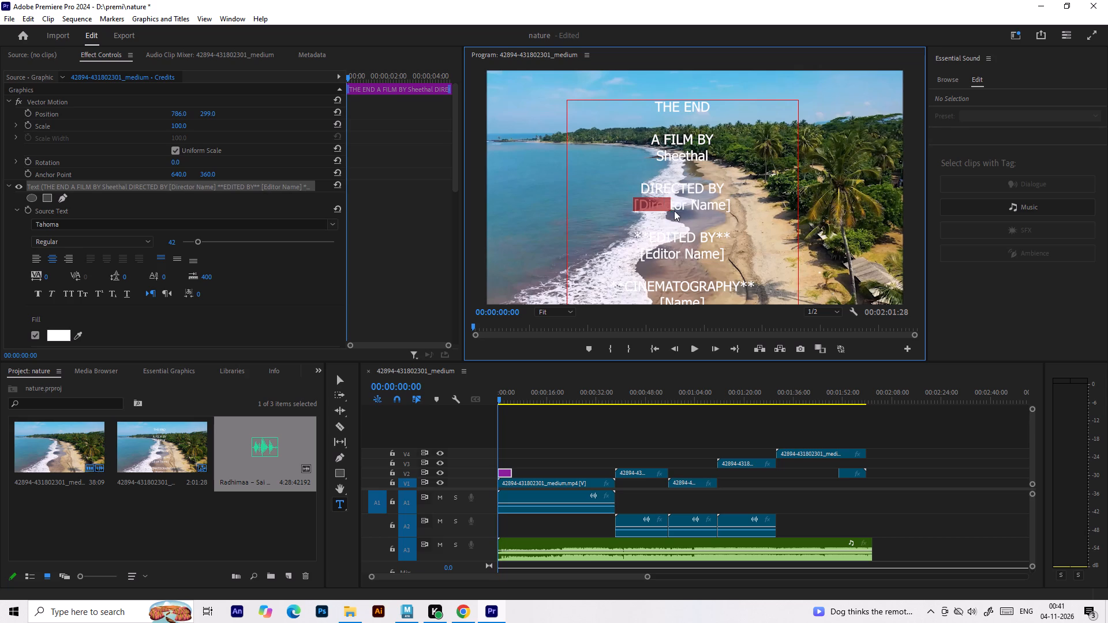
drag(674, 211, 732, 210)
key(ctrl+v)
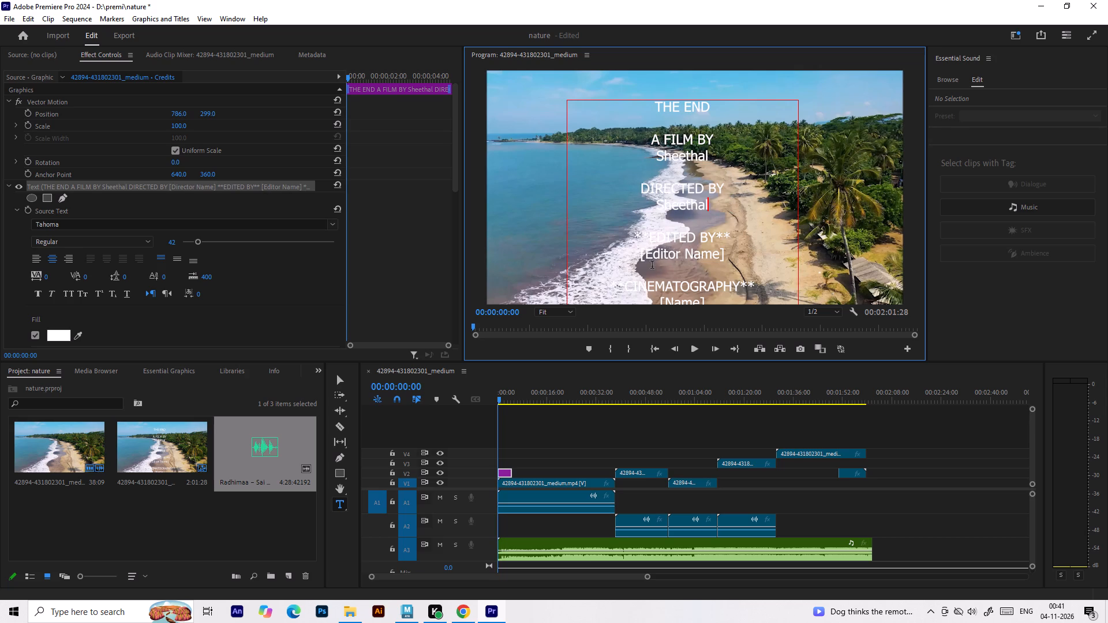
drag(638, 260, 731, 258)
key(ctrl+v)
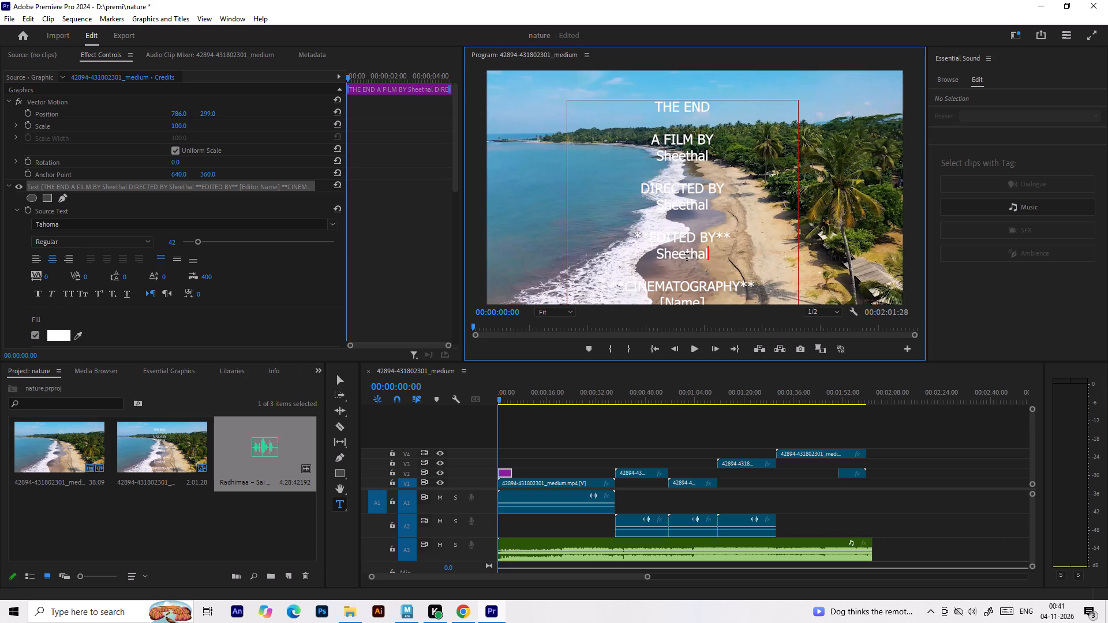
Remove the asterisks on both sides of EDITED BY in the credit text.
drag(646, 236, 633, 231)
key(BackSpace)
drag(732, 237, 710, 239)
key(BackSpace)
Remove the asterisks on both sides of CINEMATOGRAPHY in the credit text.
scroll(715, 228, down, 1)
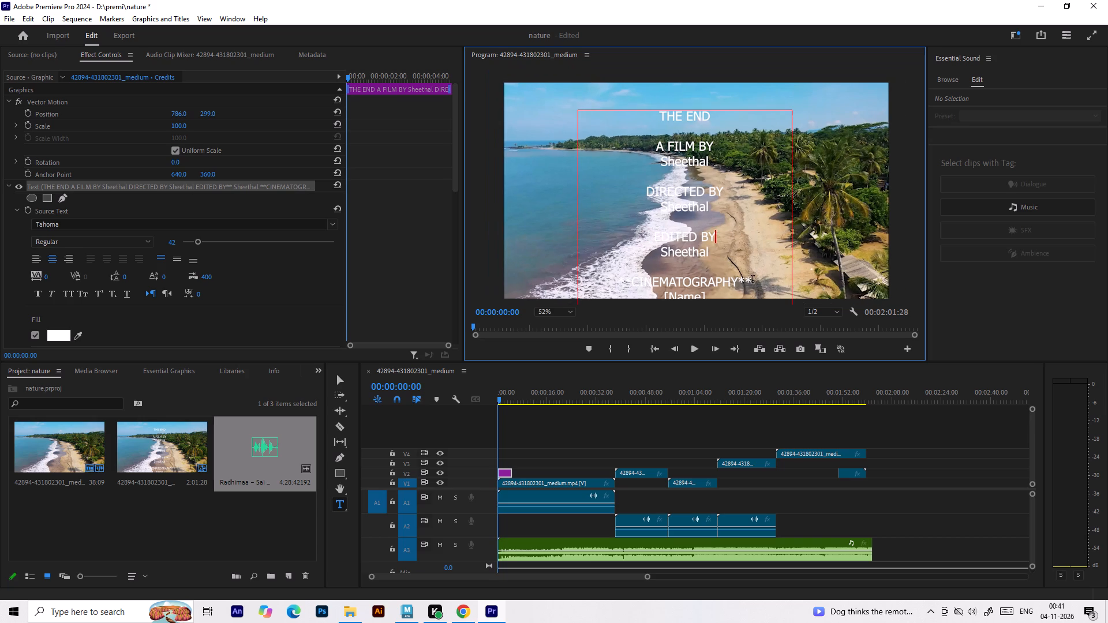
drag(758, 281, 739, 281)
key(BackSpace)
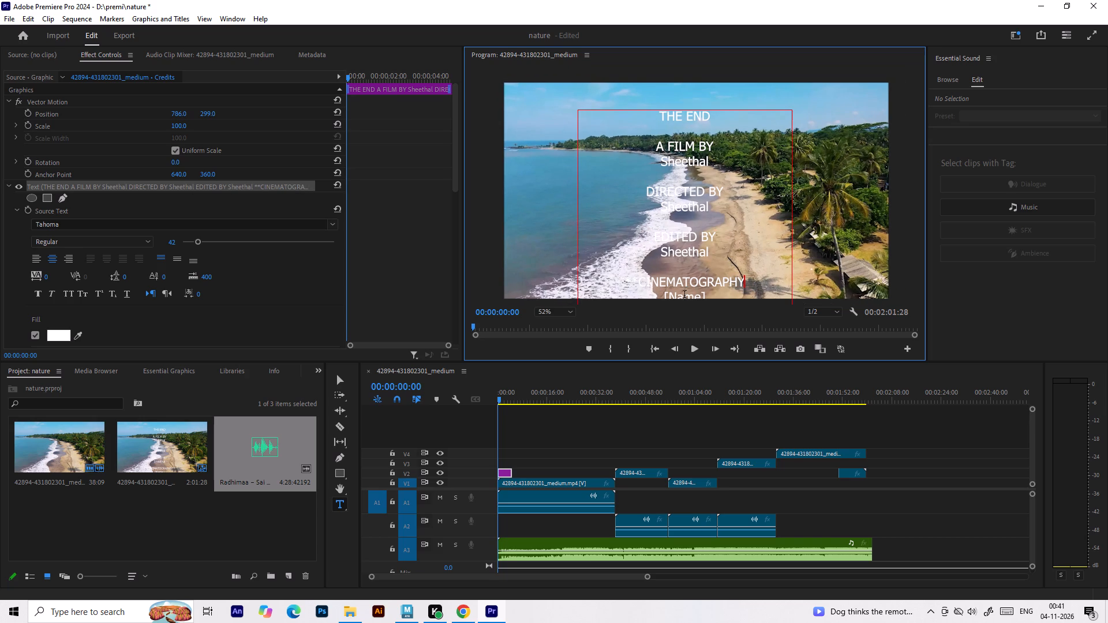
drag(641, 284, 620, 286)
key(BackSpace)
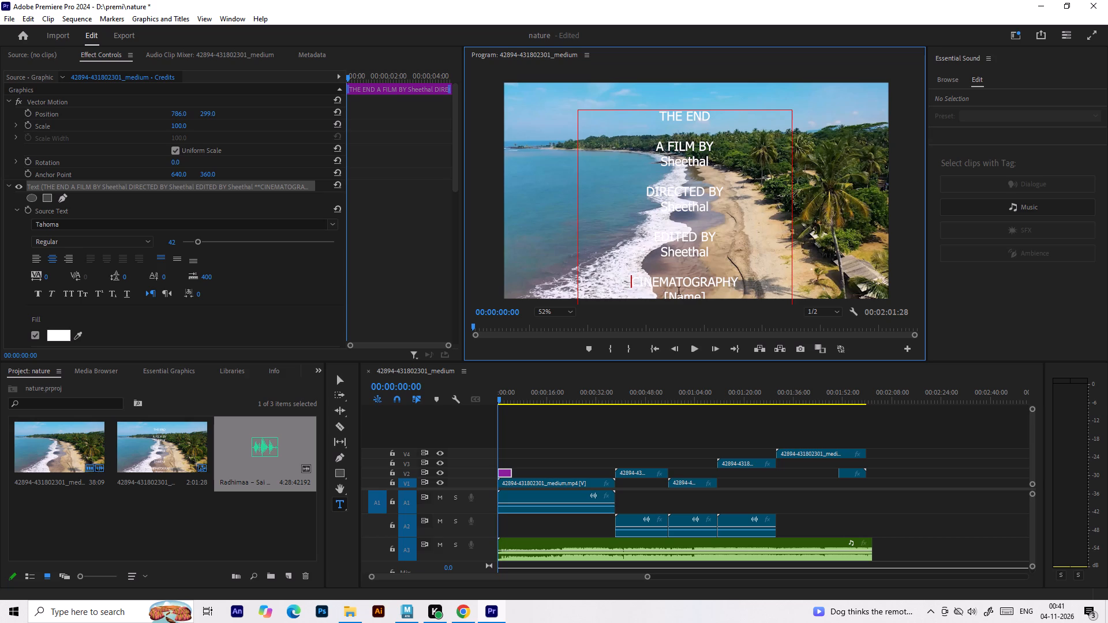
Replace the [Name] placeholder under CINEMATOGRAPHY with the filmmaker's copied first name.
drag(710, 299, 665, 302)
key(ctrl+v)
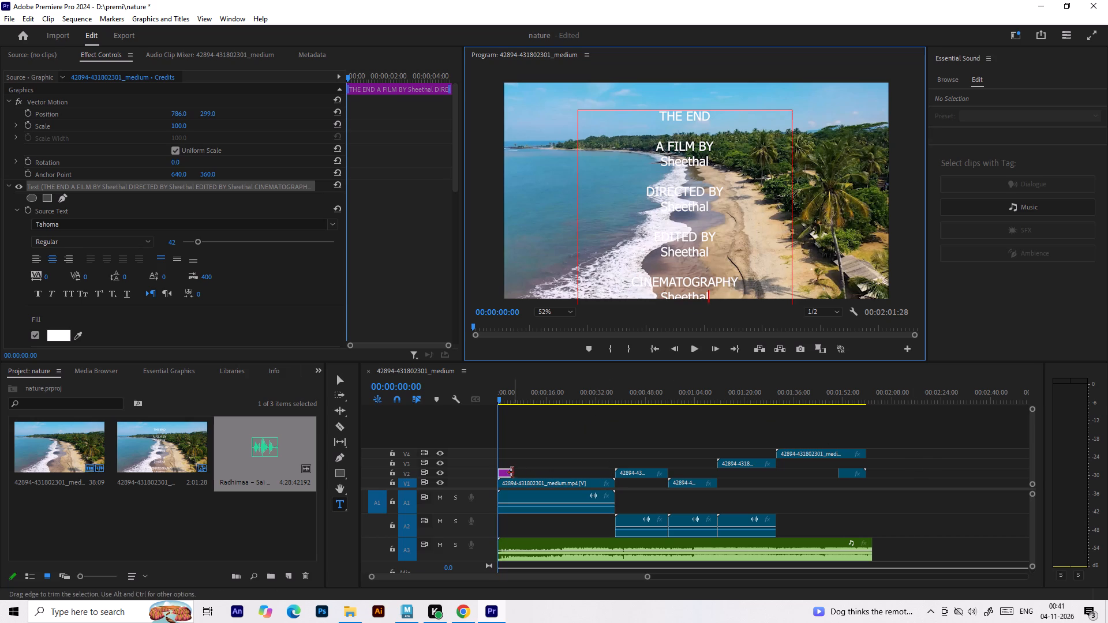
Move the credits clip to a new video track above V4 and extend it to the end of the video clips.
drag(506, 474, 511, 443)
drag(516, 440, 872, 433)
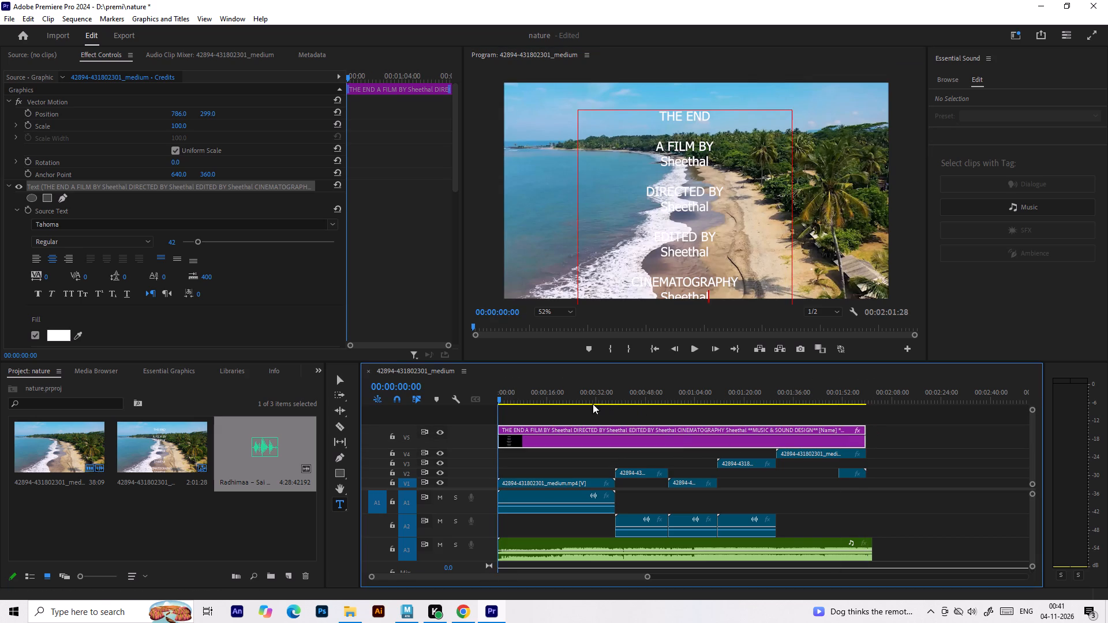
Preview the credits over the beach footage and set the credits clip's Vector Motion position to 827, 252.
drag(512, 395, 551, 401)
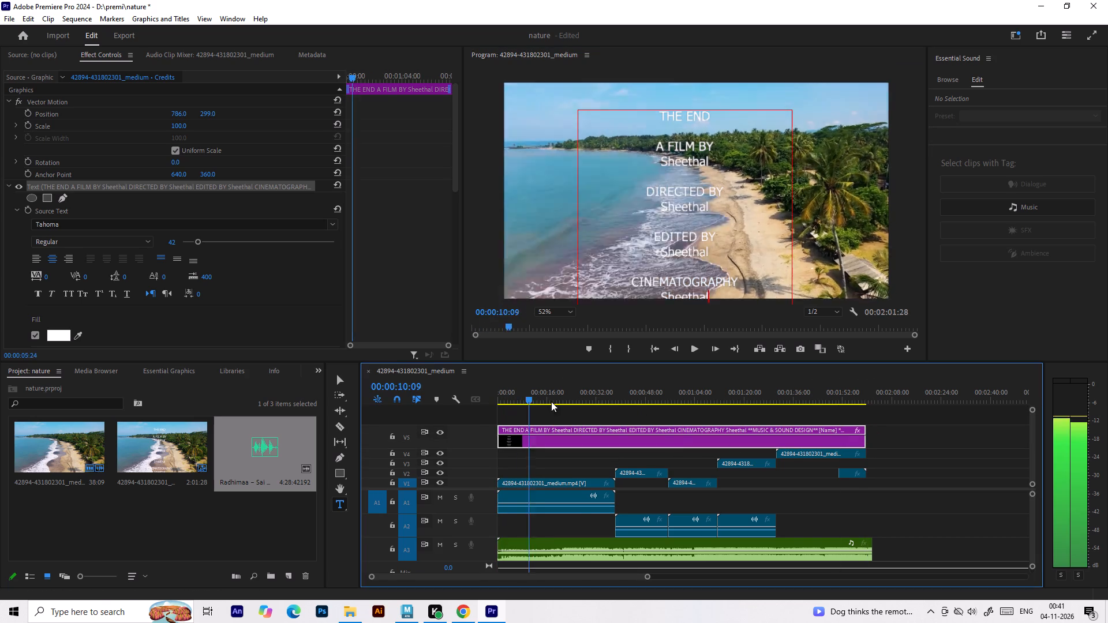
drag(551, 401, 598, 402)
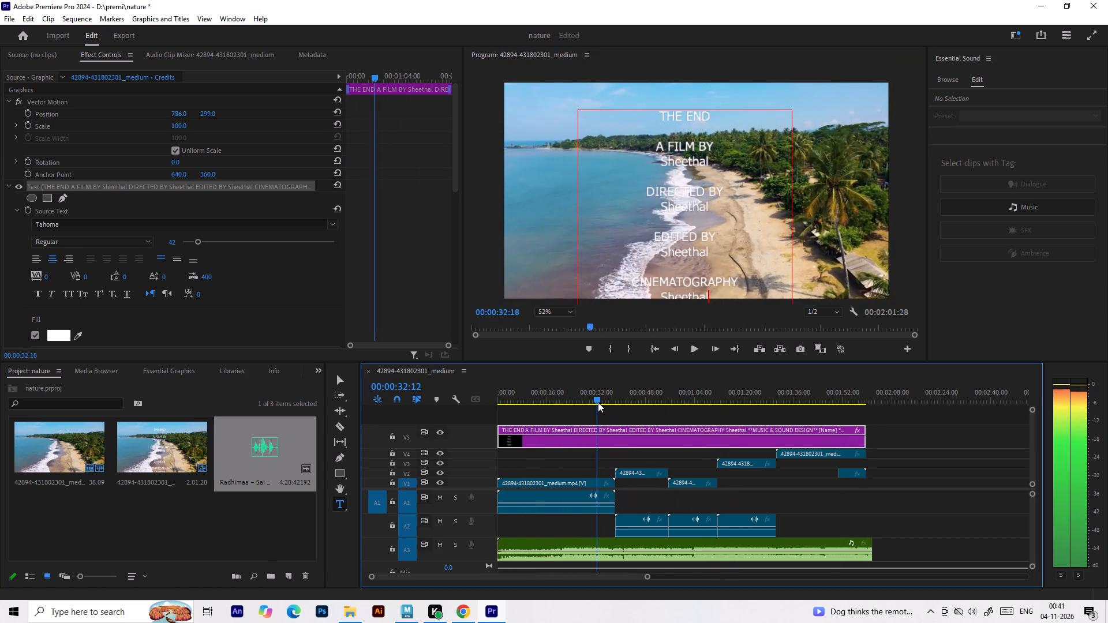
drag(598, 402, 570, 402)
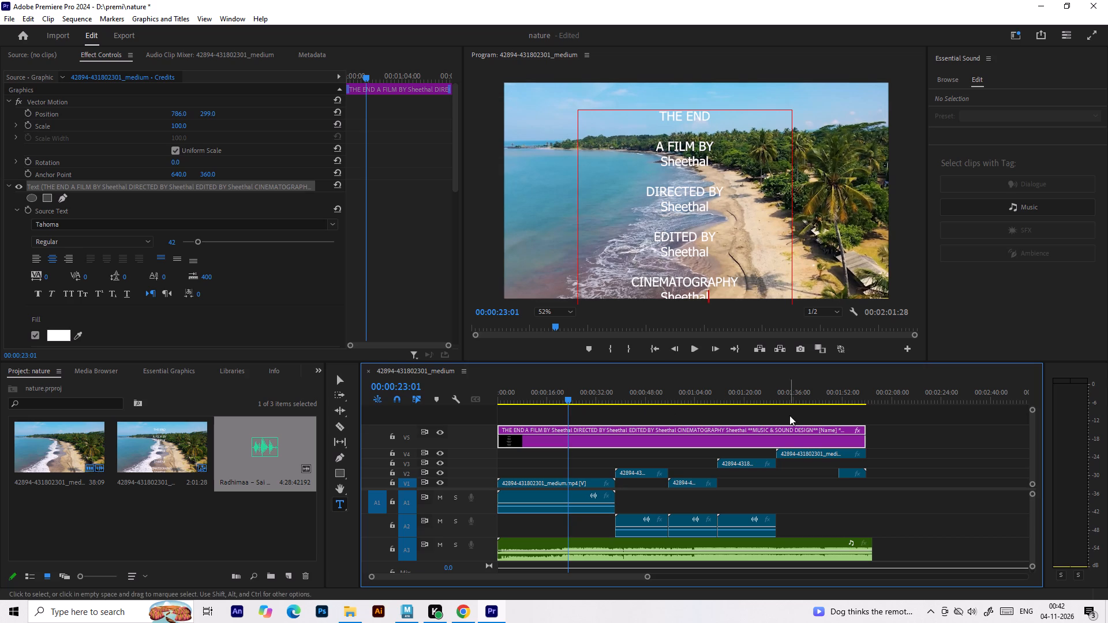
click(907, 452)
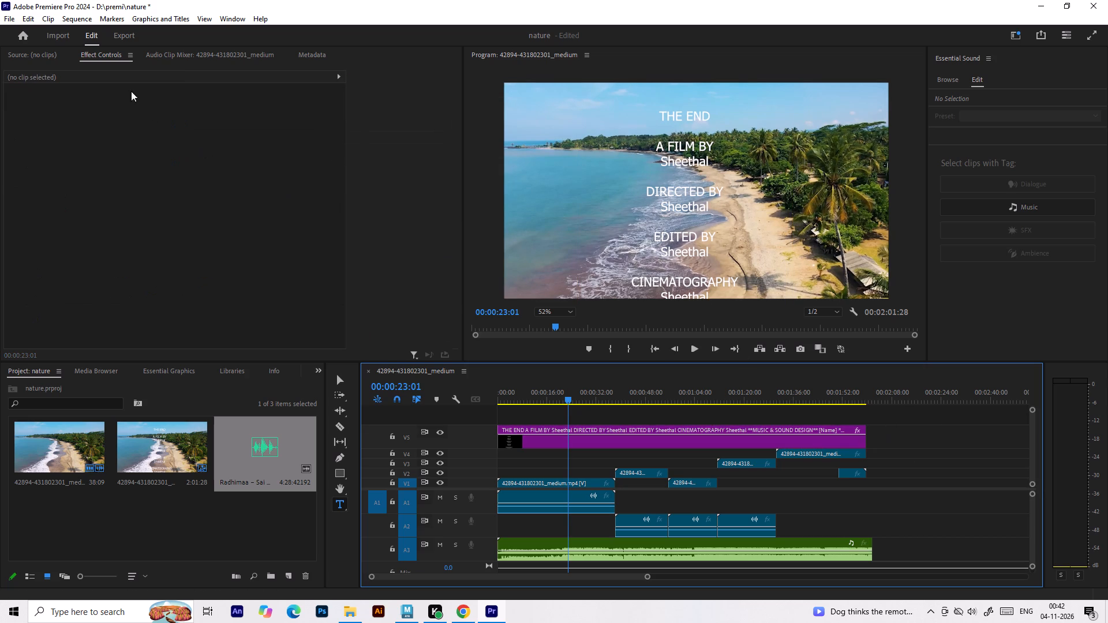
click(49, 55)
click(83, 60)
click(560, 440)
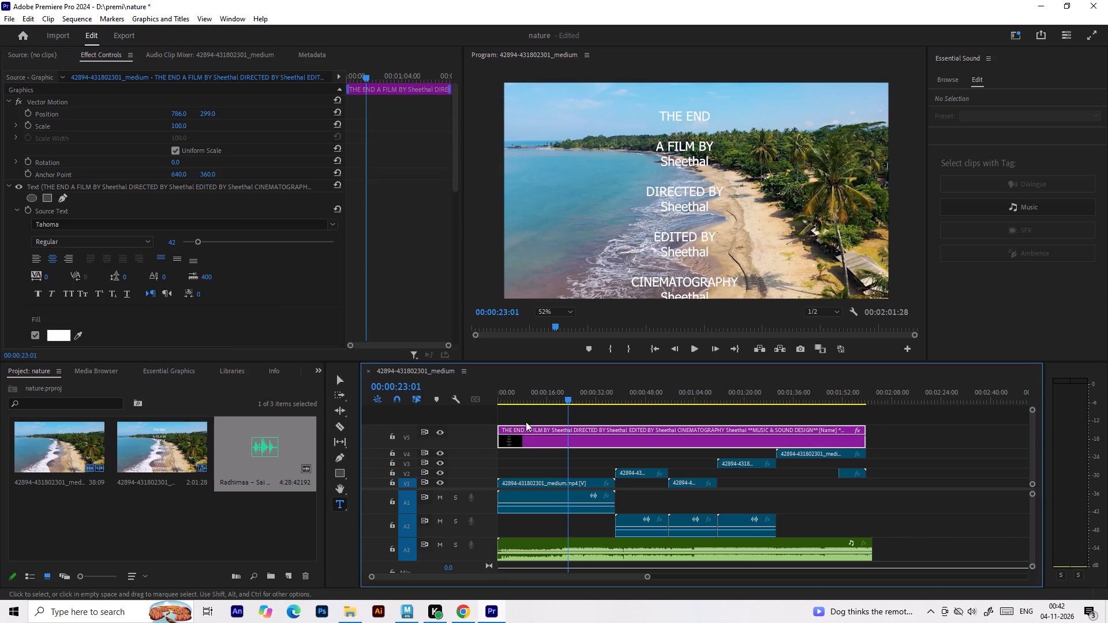
drag(179, 112, 204, 112)
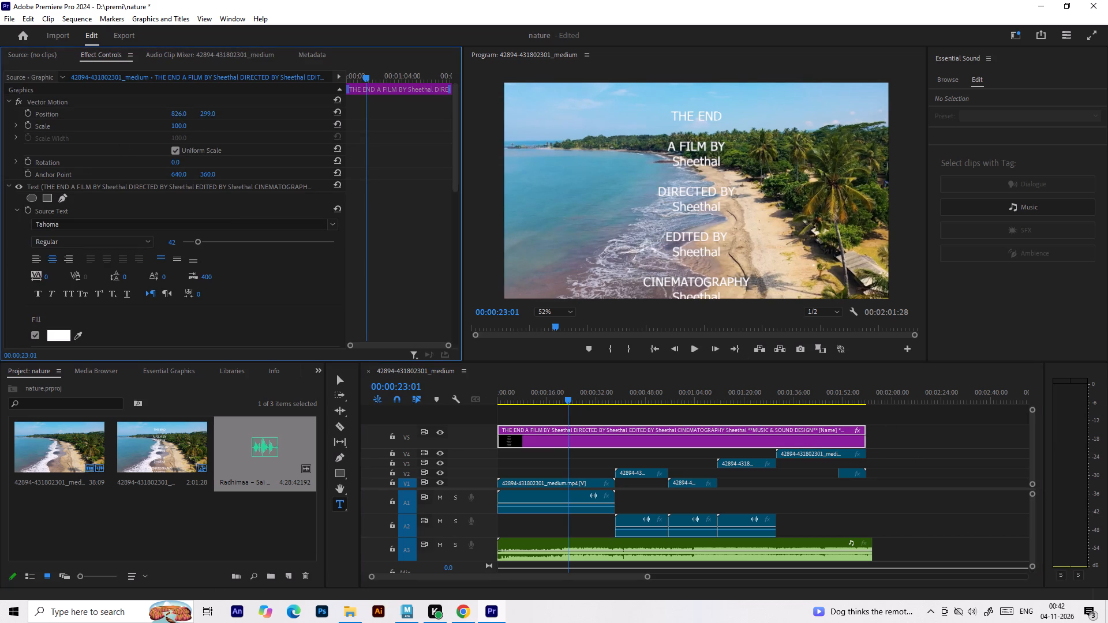
drag(204, 112, 207, 113)
drag(209, 114, 166, 112)
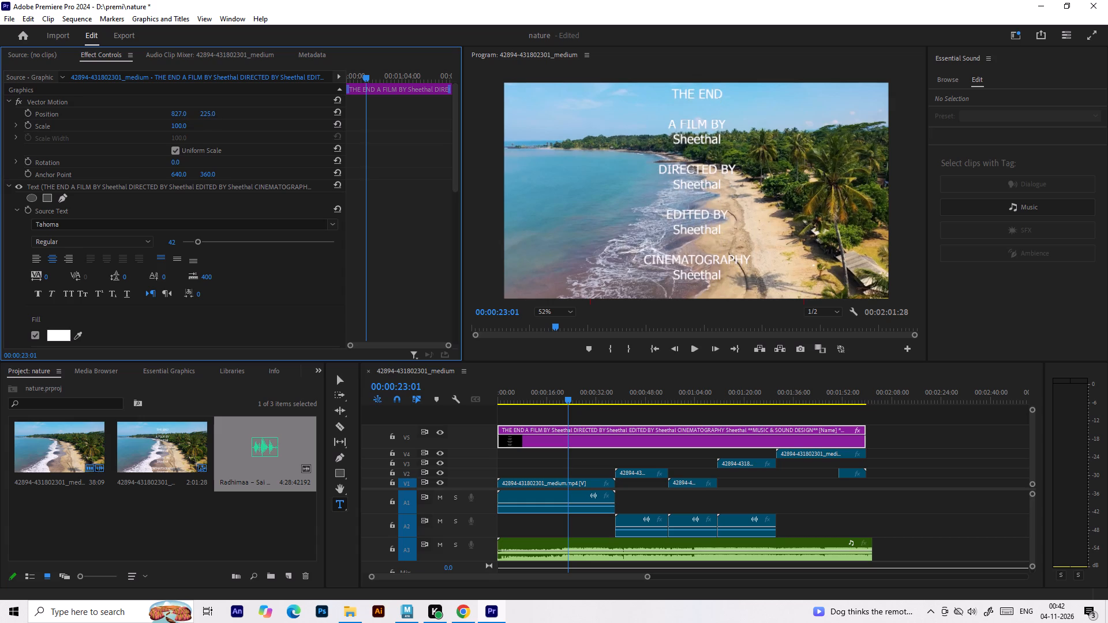
drag(166, 112, 185, 114)
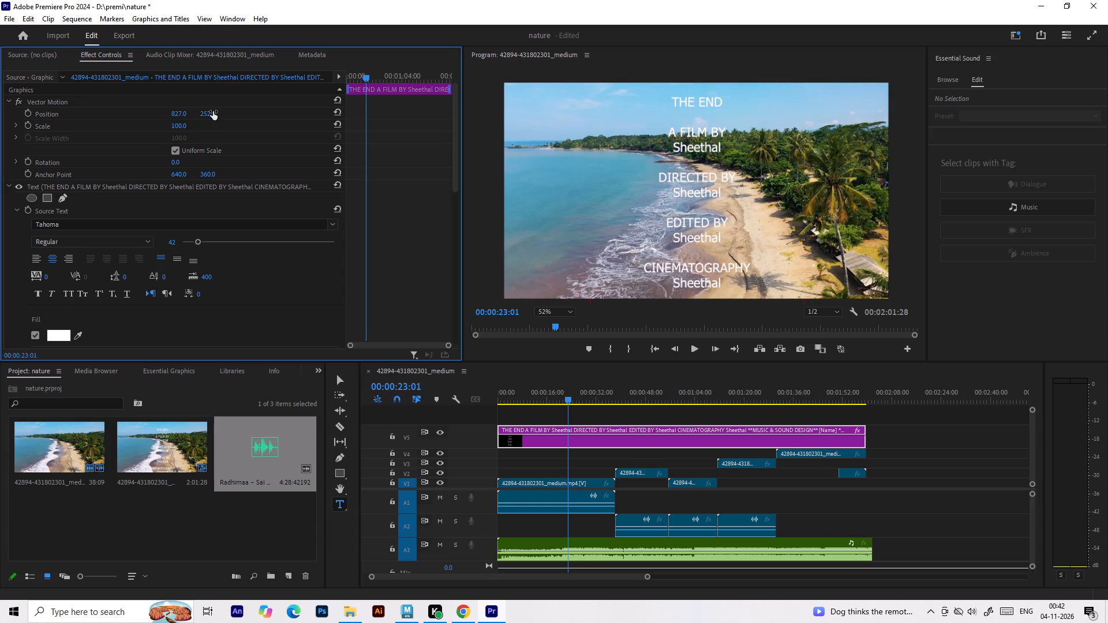
click(234, 528)
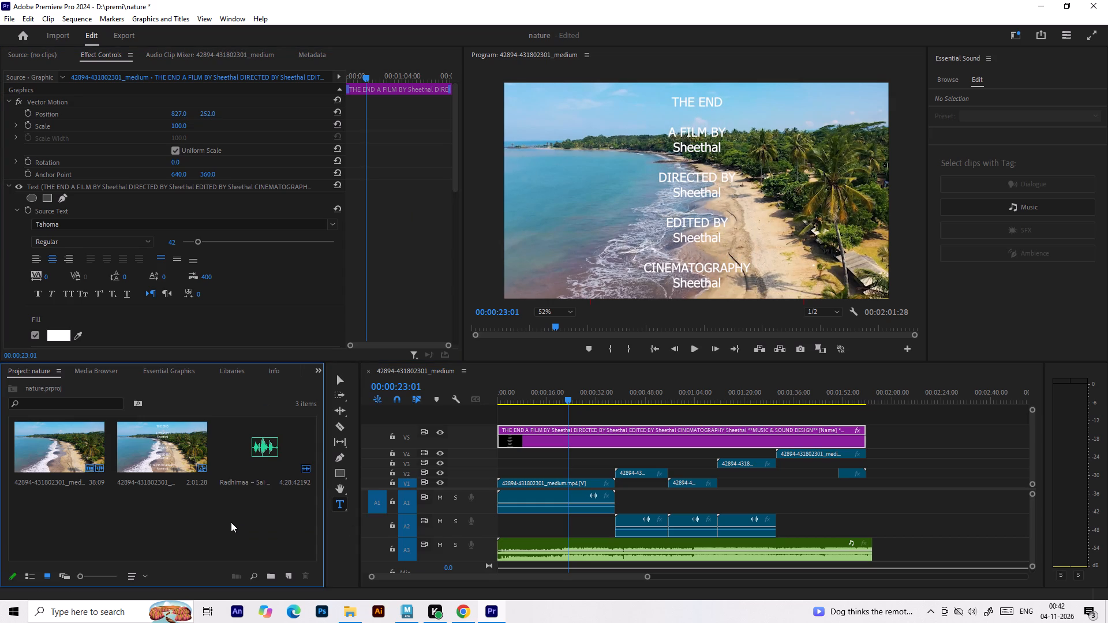
Capture a screenshot of the whole Premiere Pro window and open it in Snip & Sketch.
key(shift+super+s)
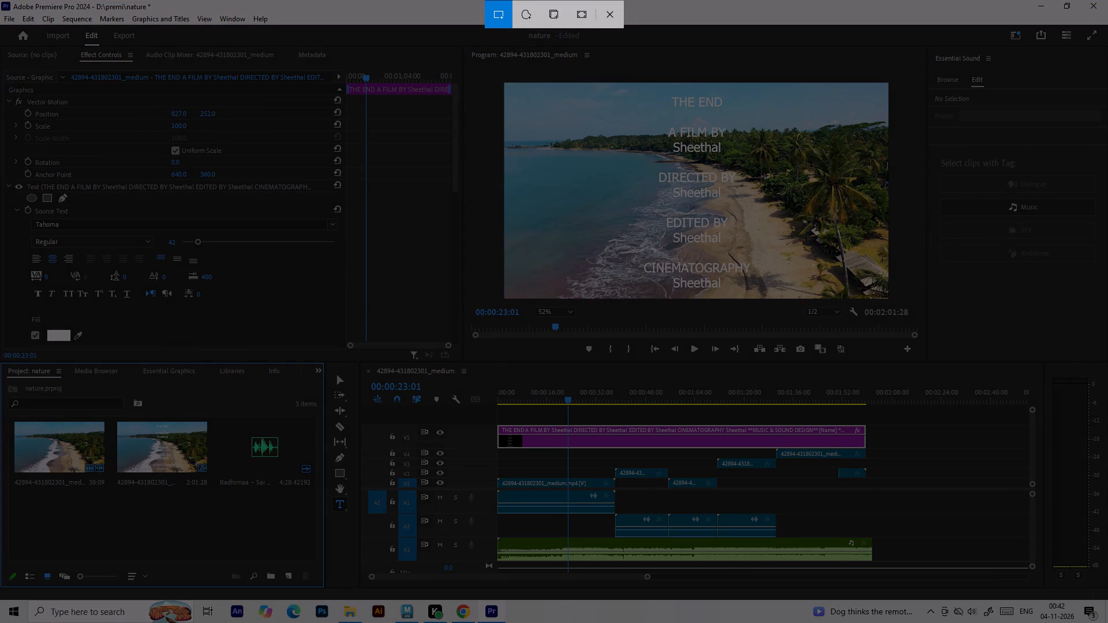
drag(0, 0, 1107, 590)
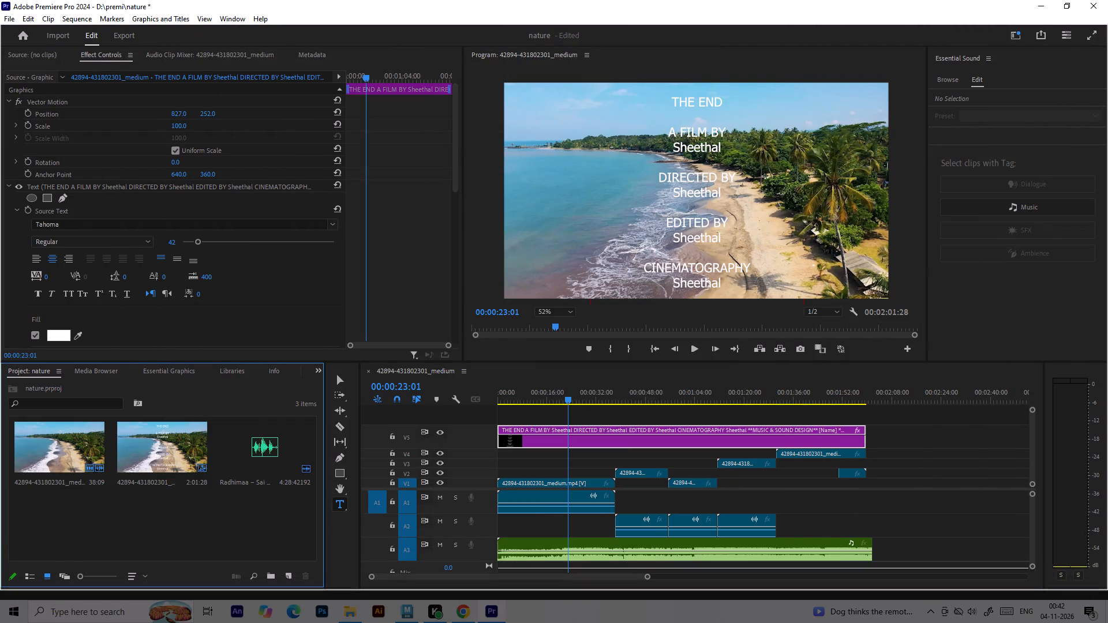
drag(1107, 590, 1107, 598)
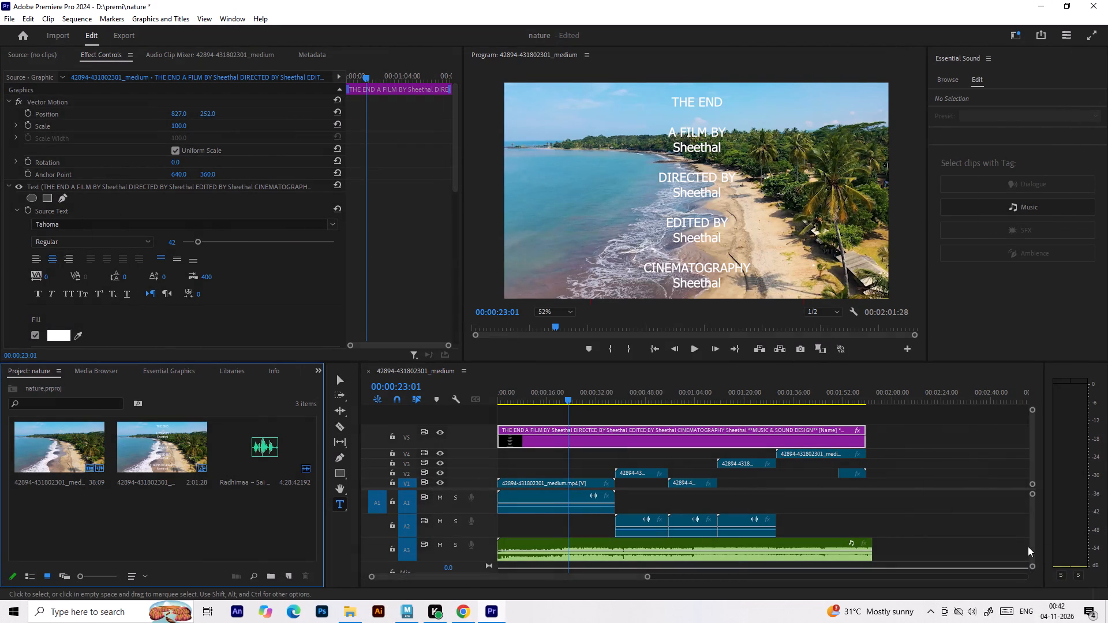
click(1006, 479)
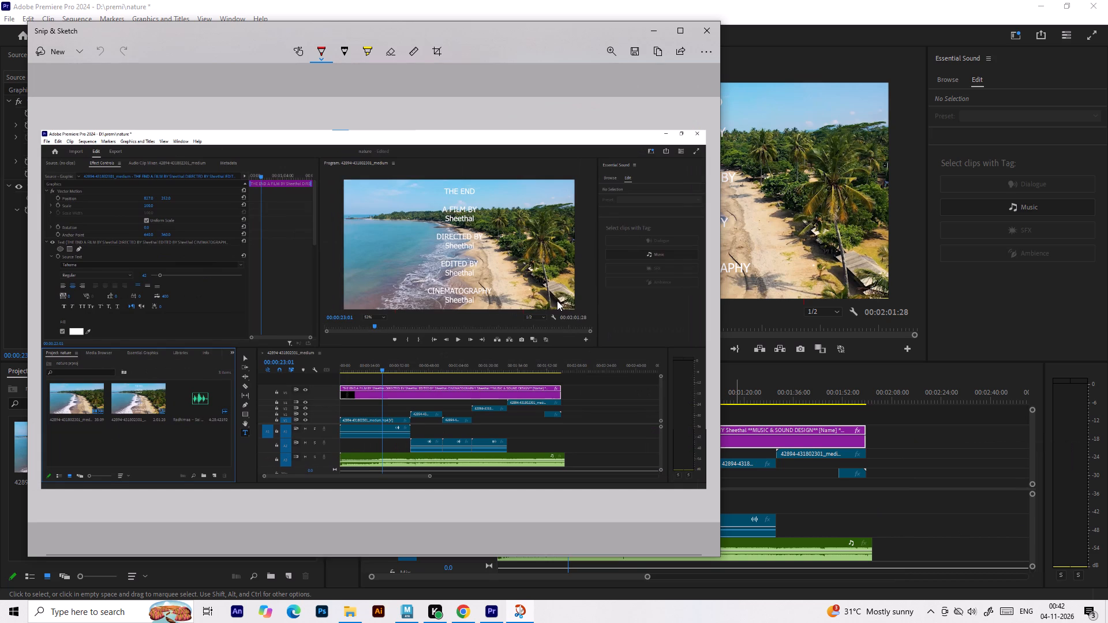
Start saving the screenshot, creating and opening a new folder named Sheetal_vid in Documents as its destination.
click(637, 52)
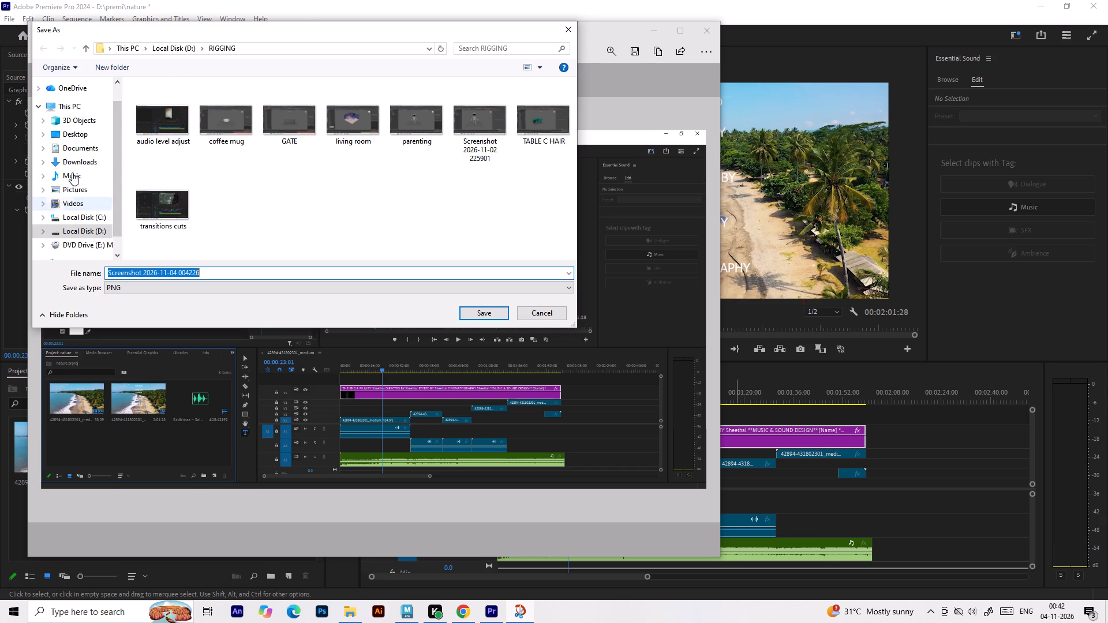
click(73, 148)
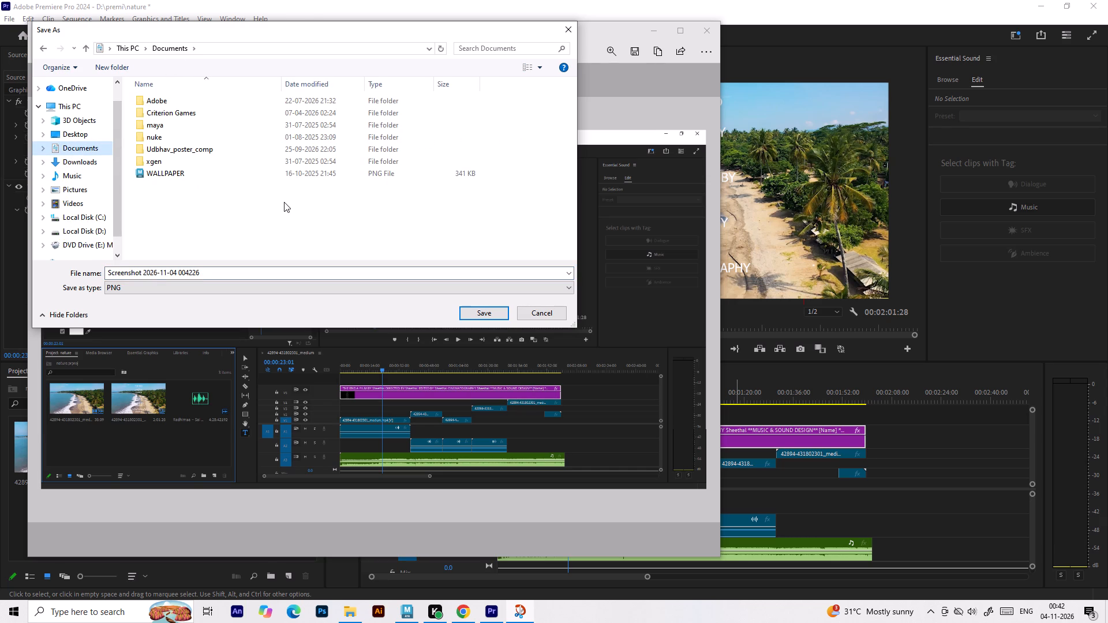
key(ctrl+shift+n)
key(shift+s)
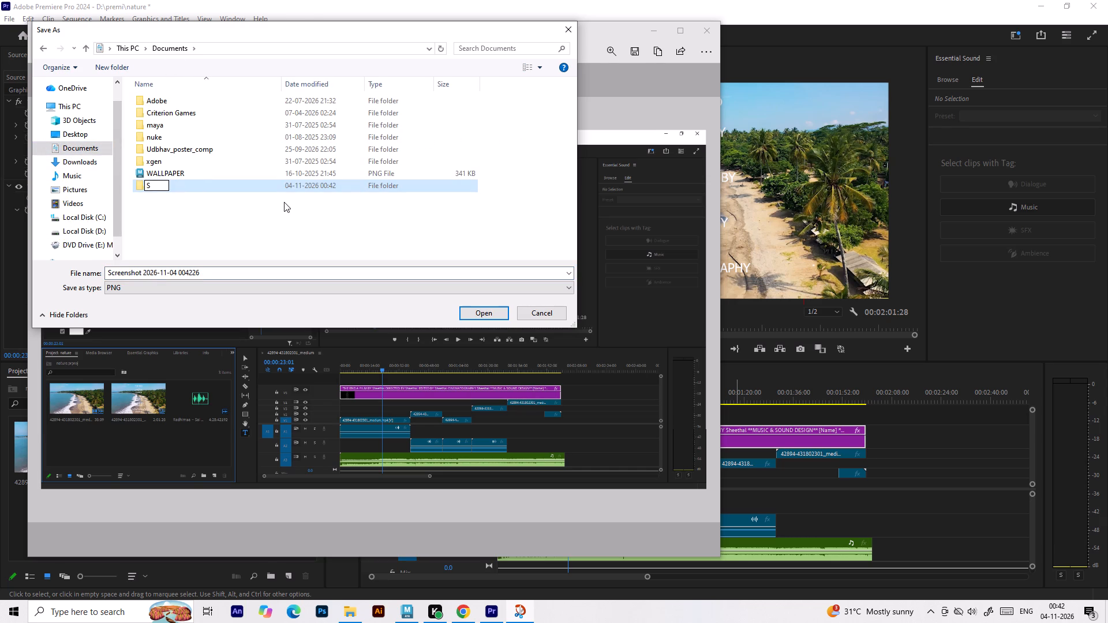
key(BackSpace)
key(ctrl+v)
text(Sheetal)
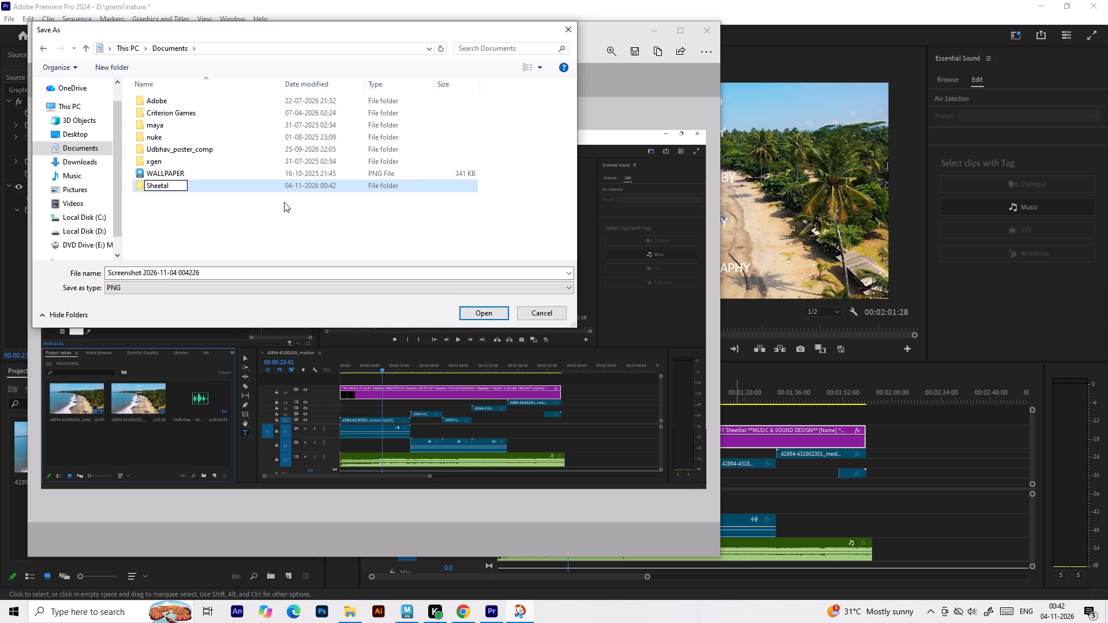
key(shift+underscore)
text(text)
key(BackSpace)
key(BackSpace)
key(BackSpace)
key(BackSpace)
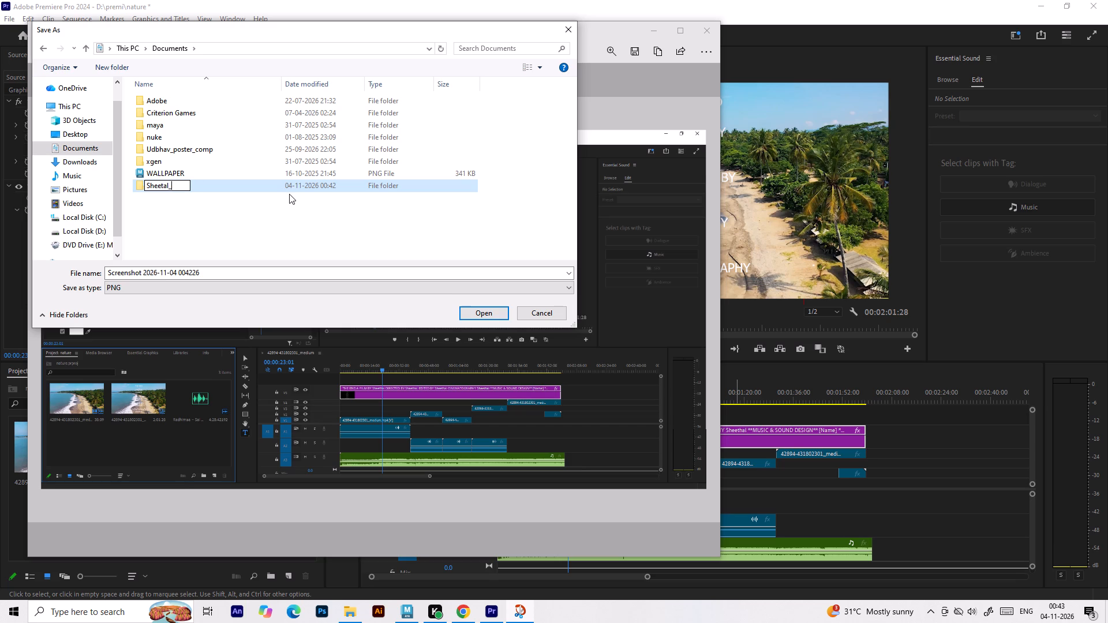
key(a)
key(BackSpace)
text(vid)
key(Return)
key(Return)
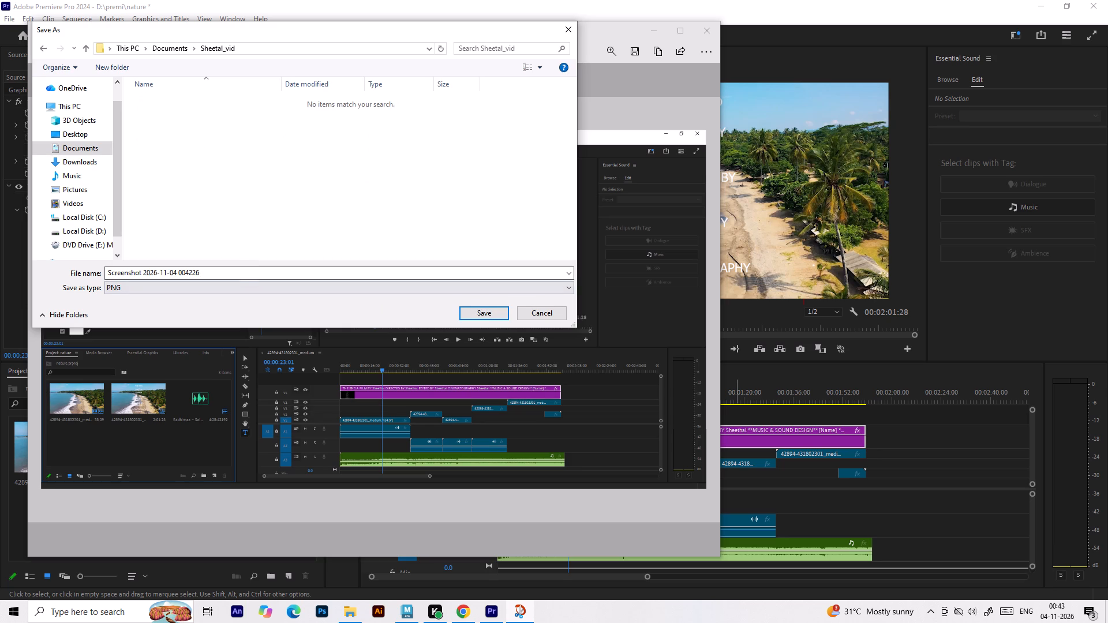
Name the screenshot titles and save it as a PNG in the Sheetal_vid folder.
click(226, 271)
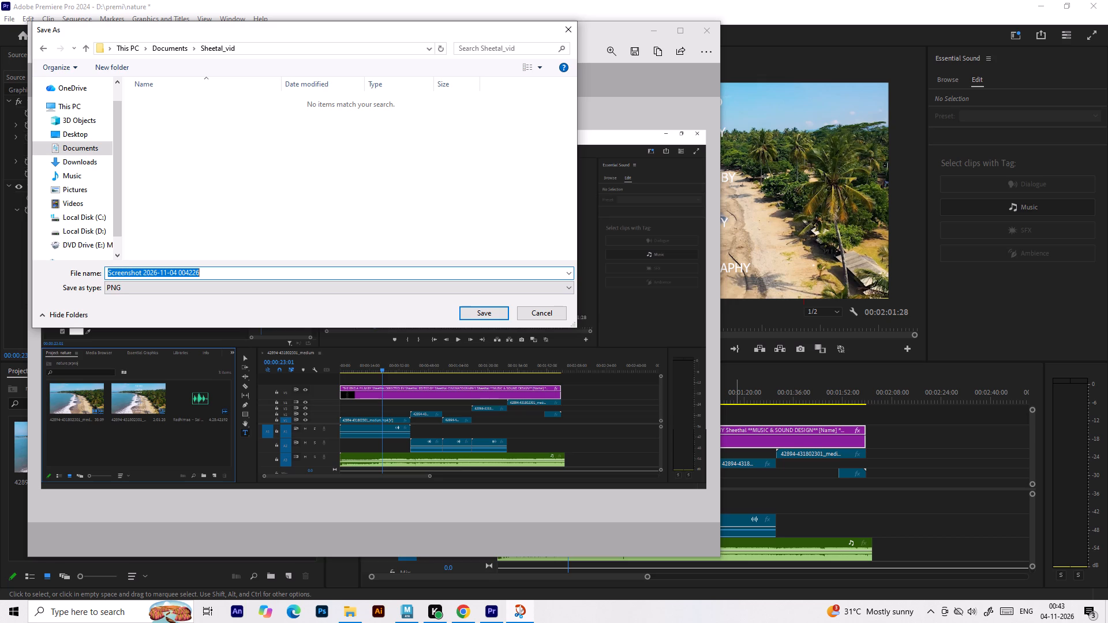
text(titles)
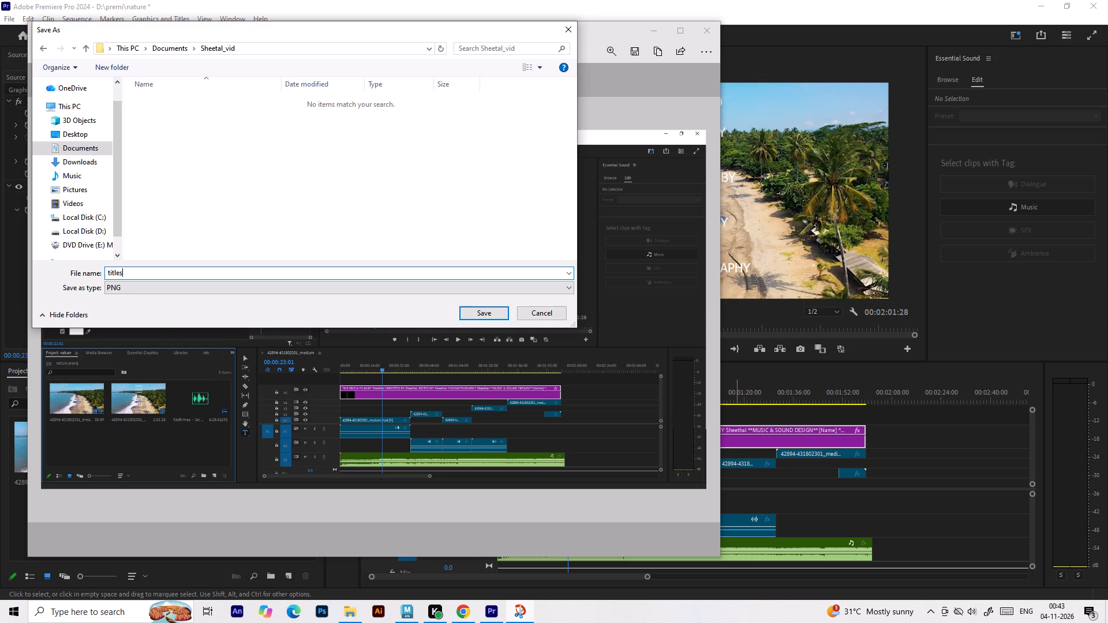
key(Return)
Switch to File Explorer and move the transitions cuts screenshot from the RIGGING folder on drive D to Sheetal_vid in Documents.
key(alt+Tab)
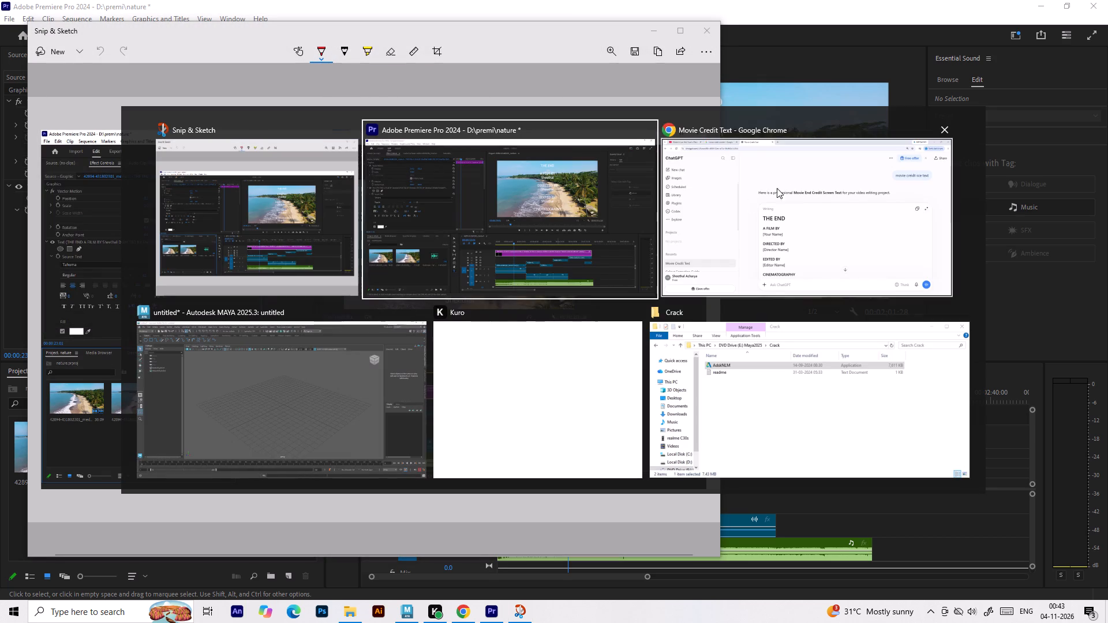
alt+click(806, 372)
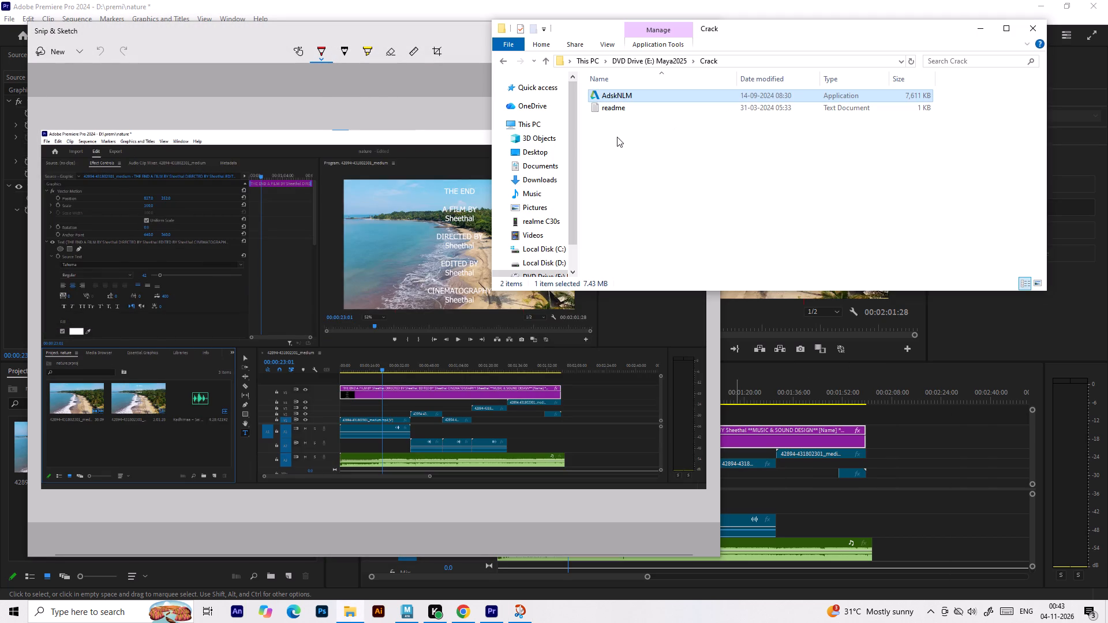
click(543, 177)
click(527, 171)
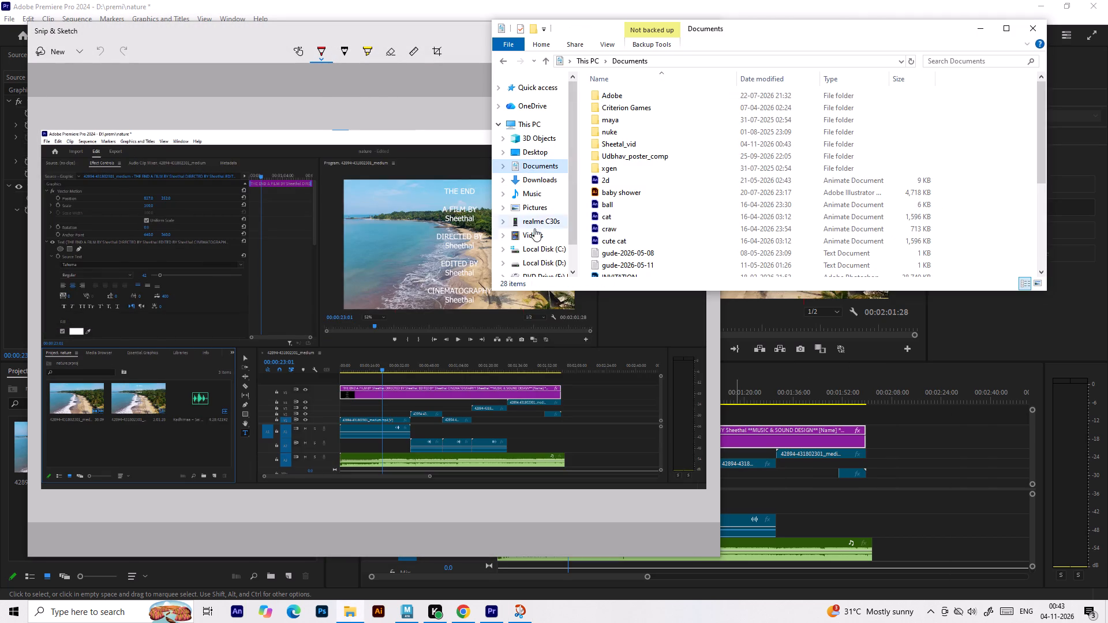
click(541, 260)
click(704, 123)
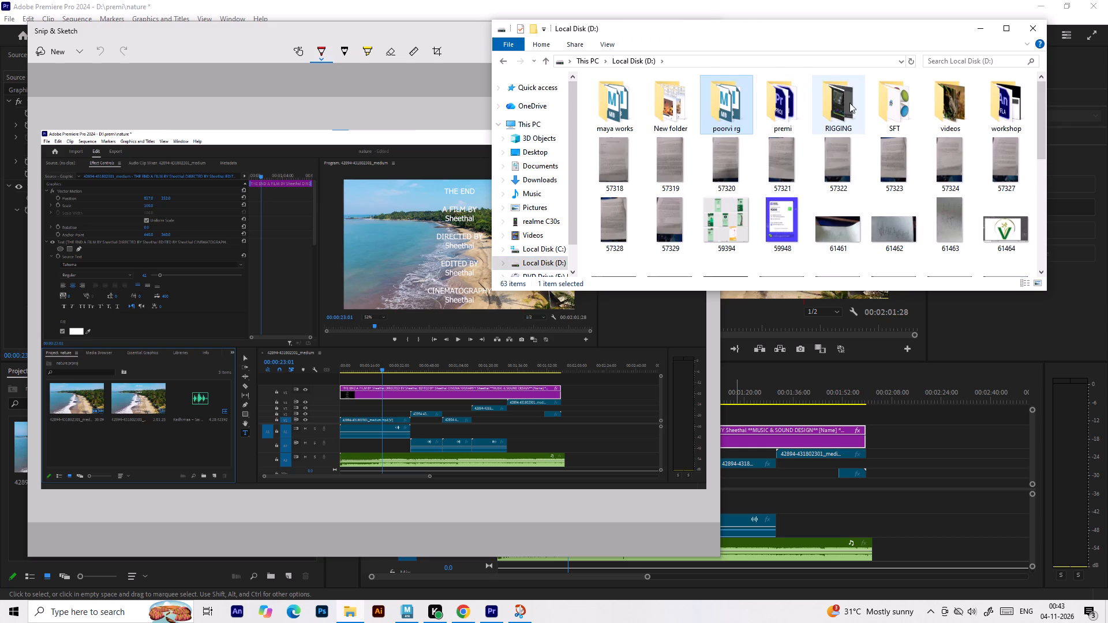
double_click(837, 99)
click(626, 198)
key(ctrl+x)
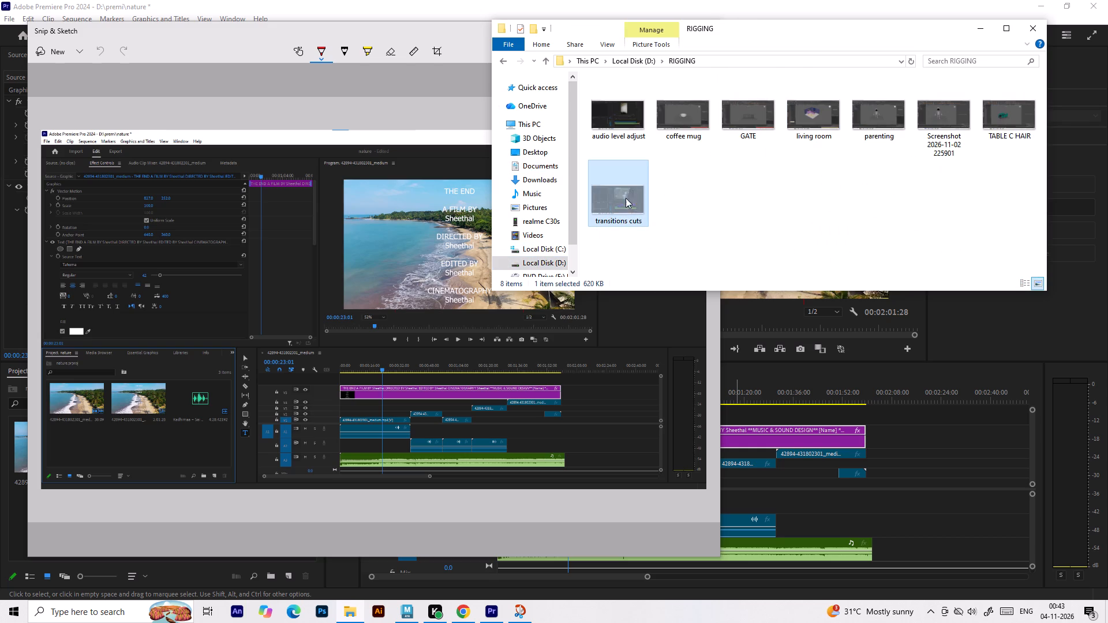
click(534, 170)
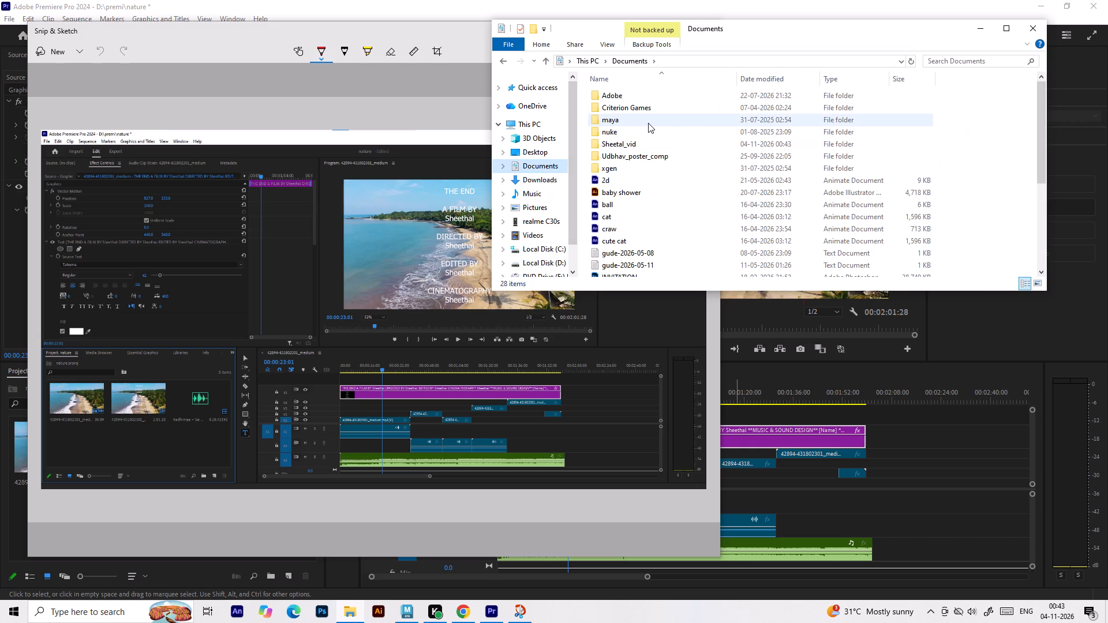
click(648, 123)
key(s)
double_click(639, 142)
click(640, 152)
key(ctrl+v)
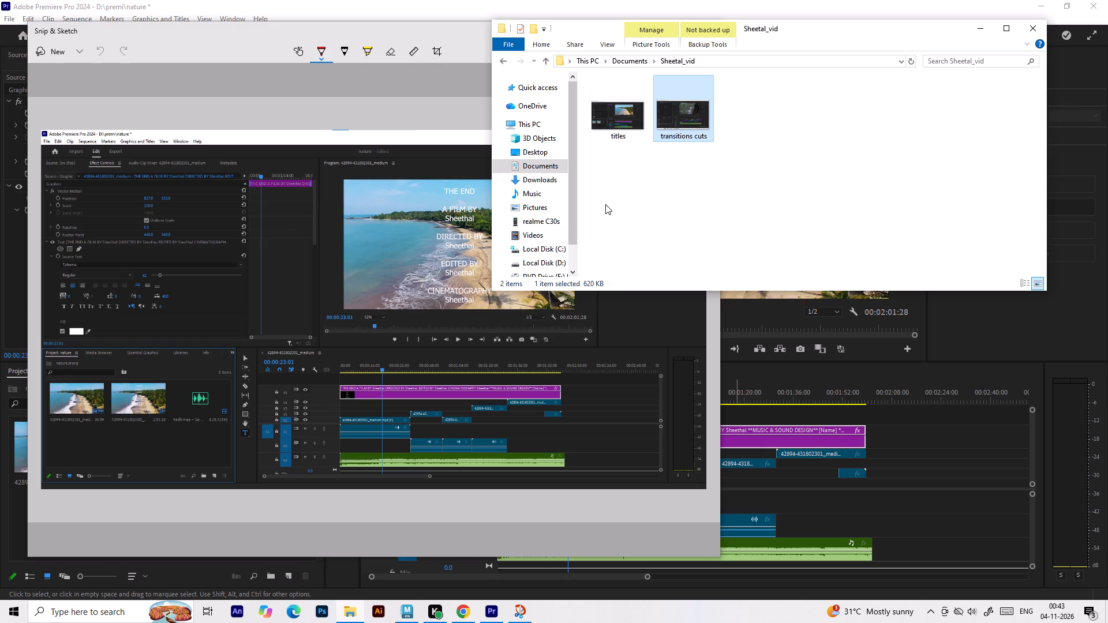
Return to Premiere Pro, hide the credits title track and preview the beach footage beneath it.
key(alt+Tab)
alt+click(591, 220)
key(alt+Tab)
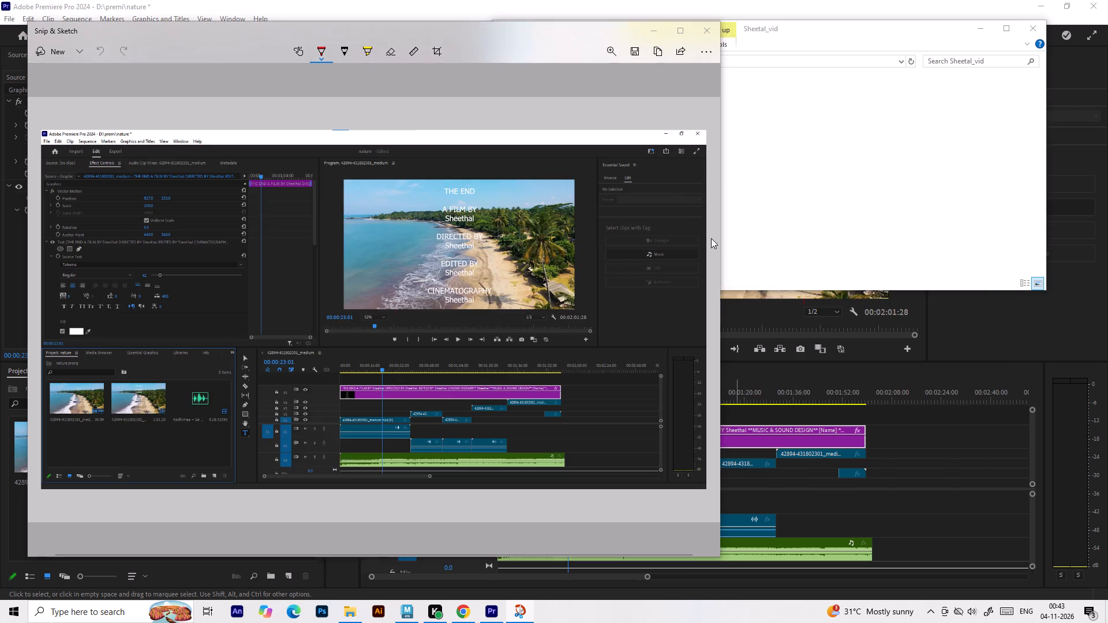
alt+click(787, 222)
drag(577, 393, 635, 391)
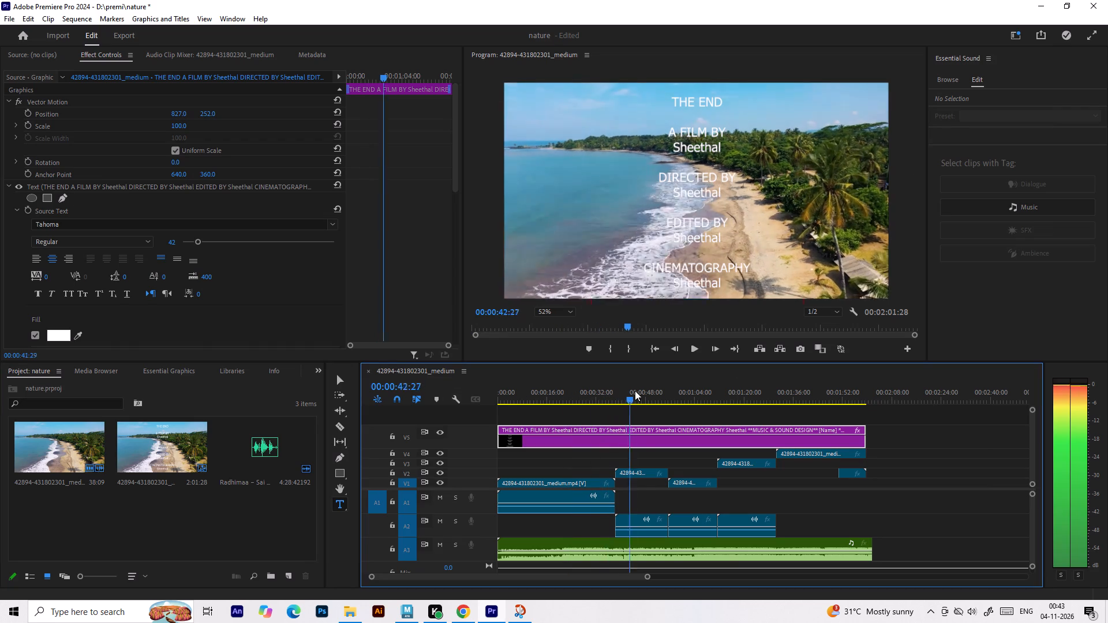
drag(635, 391, 640, 391)
click(441, 433)
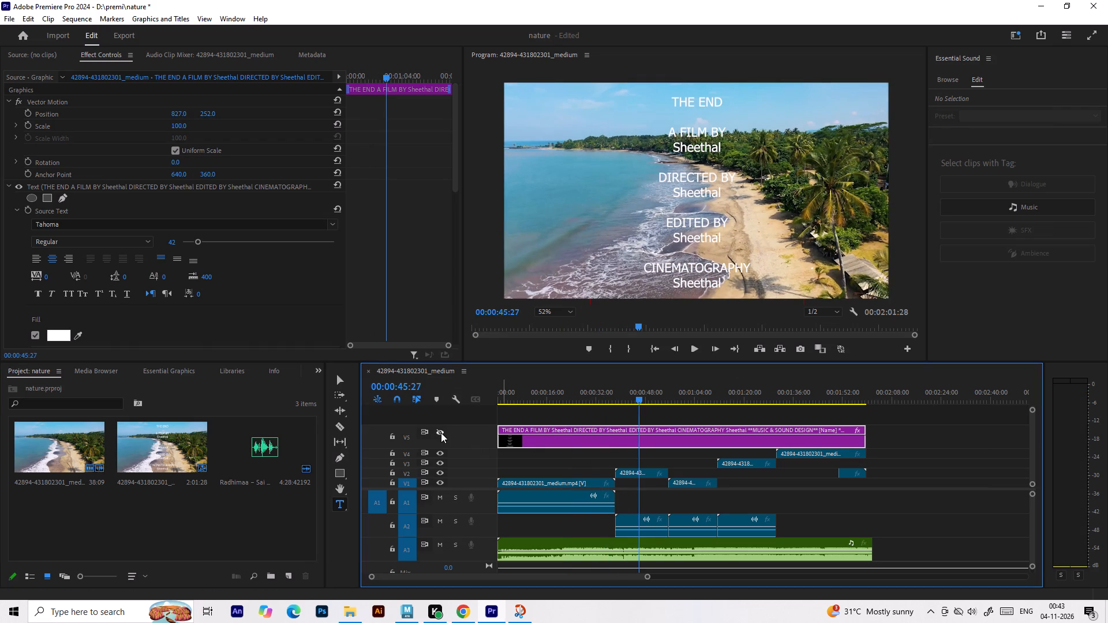
drag(611, 393, 650, 401)
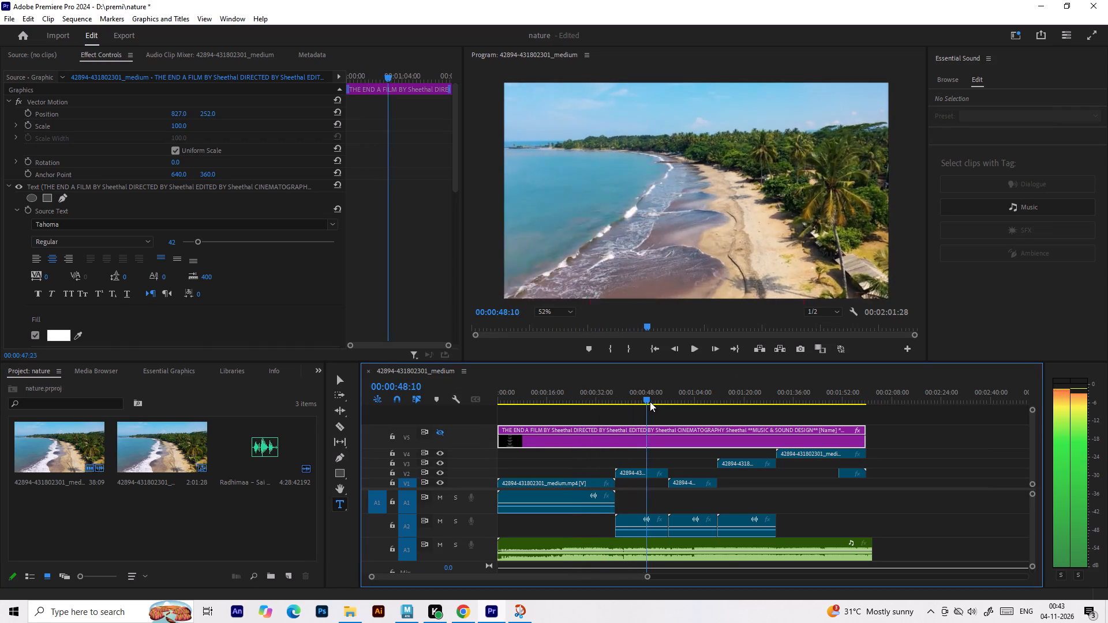
drag(650, 401, 664, 406)
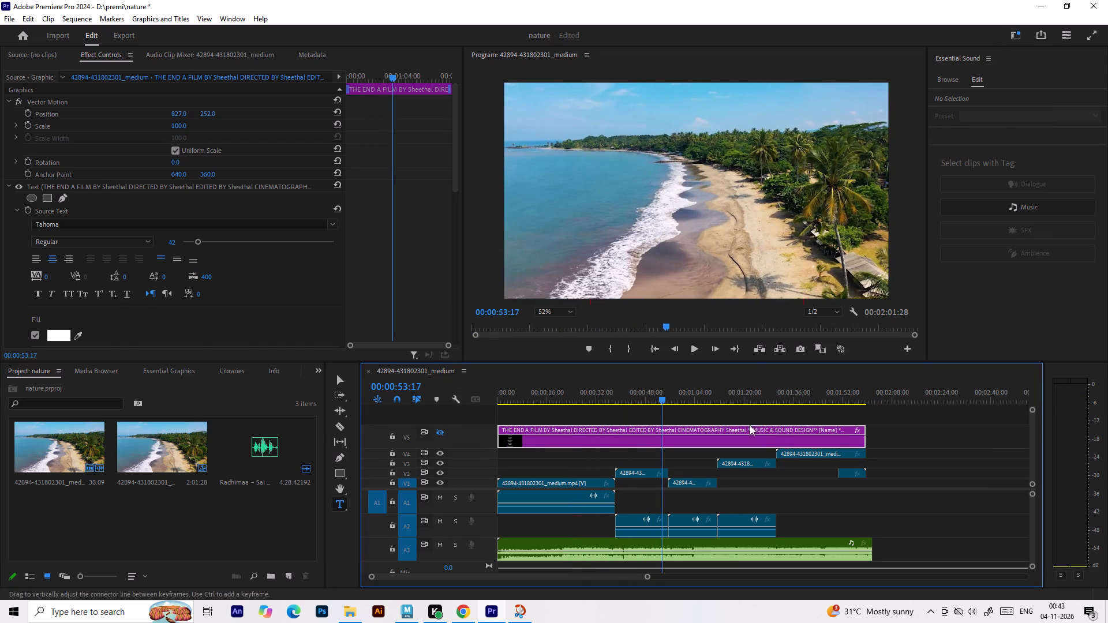
drag(764, 396, 816, 399)
click(800, 451)
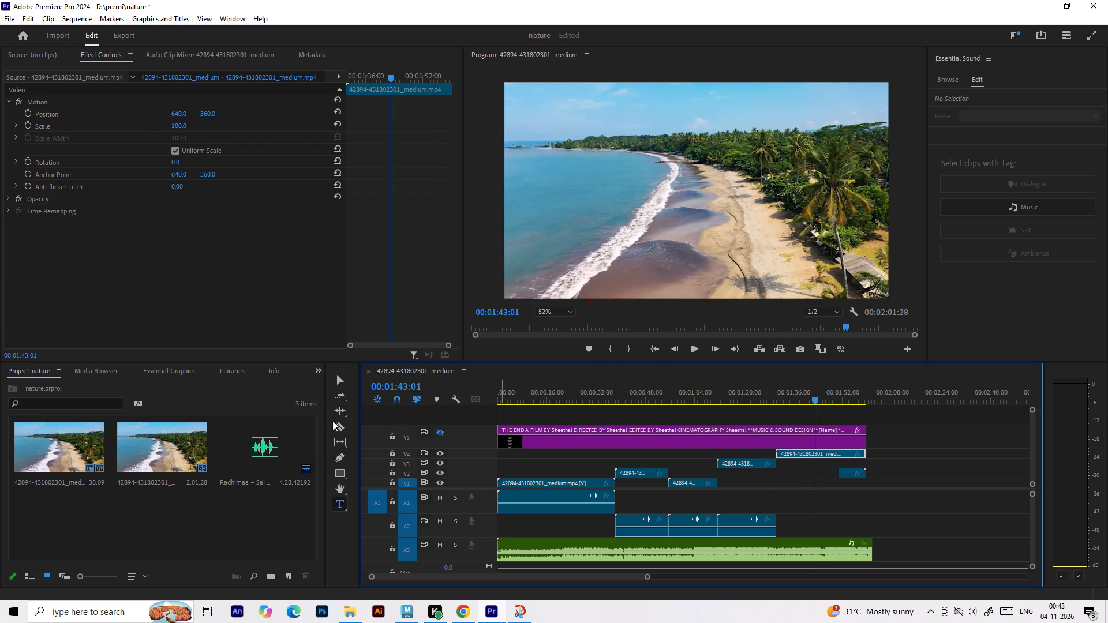
double_click(185, 521)
scroll(316, 221, down, 1)
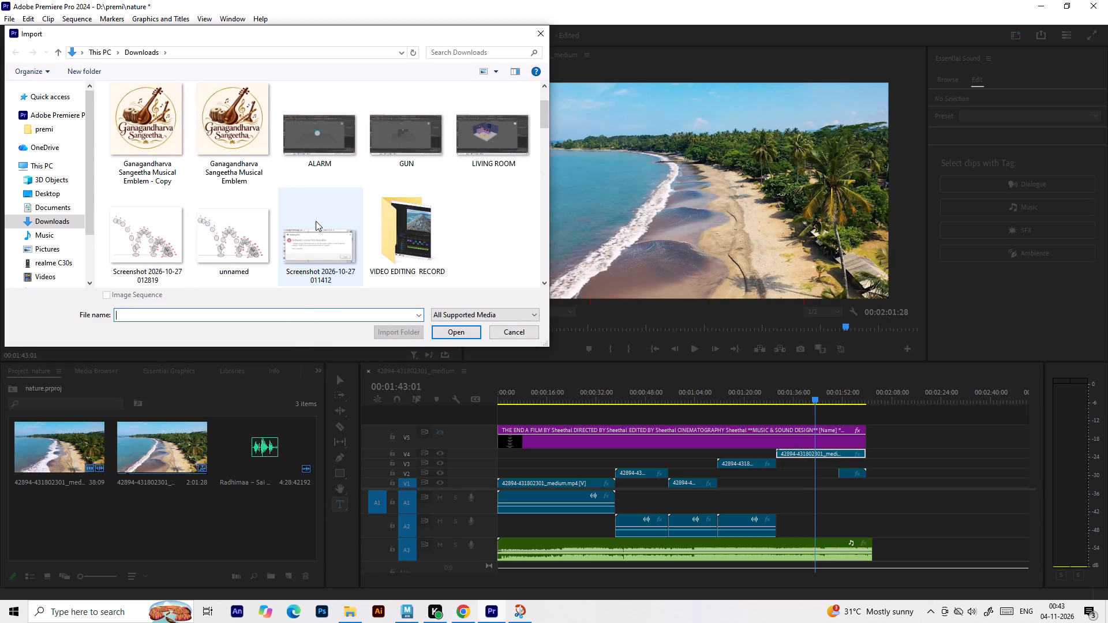
scroll(311, 224, down, 4)
click(325, 234)
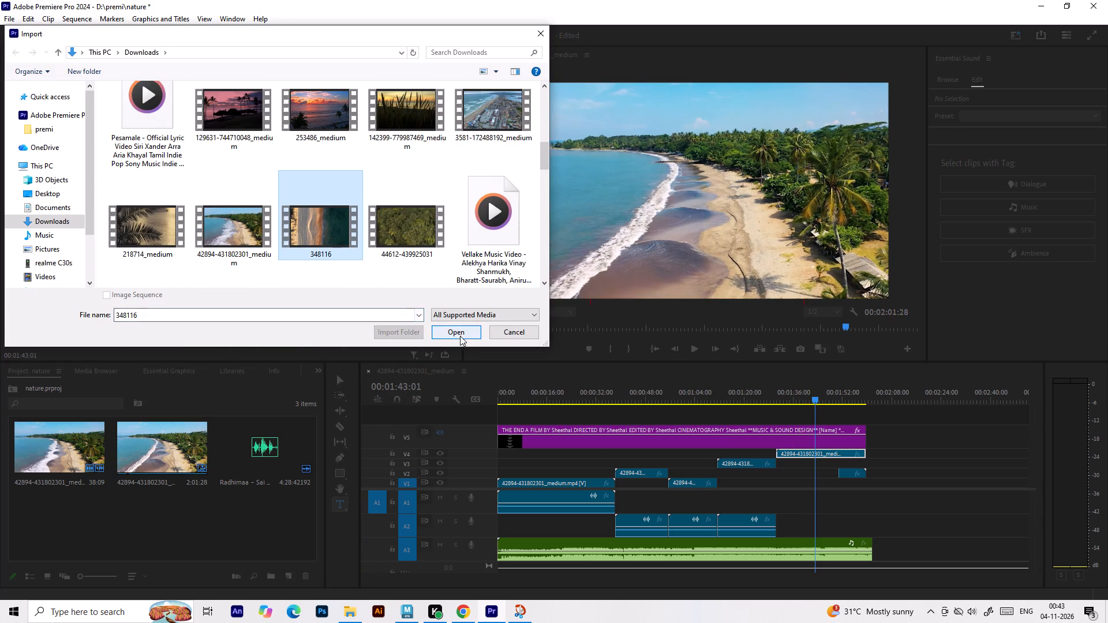
click(379, 227)
click(456, 339)
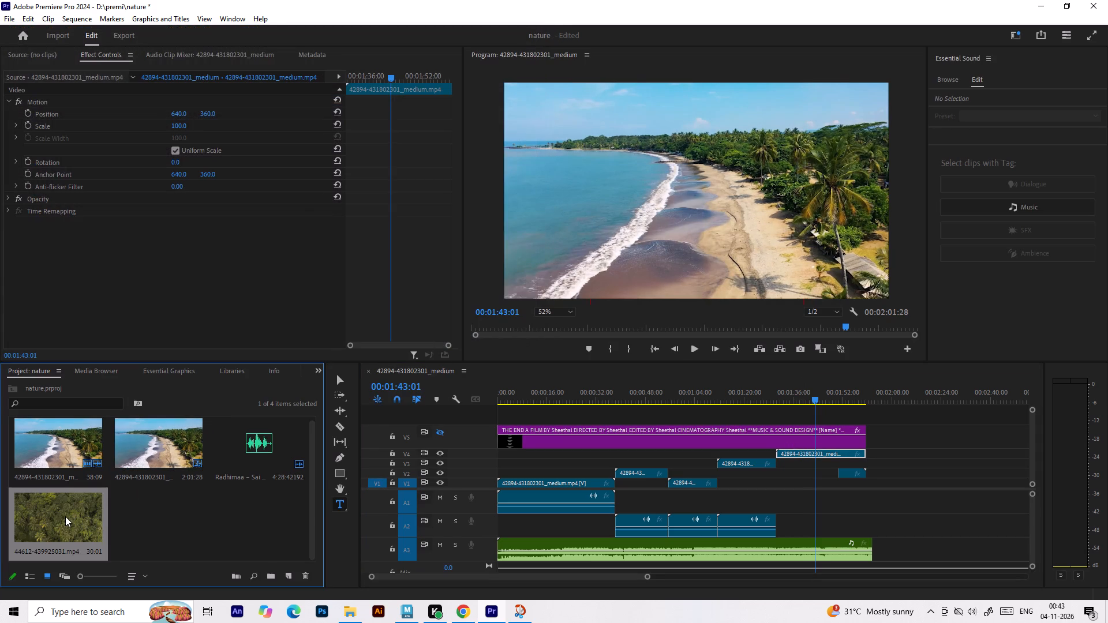
drag(65, 516, 793, 423)
drag(809, 419, 798, 419)
drag(796, 395, 804, 395)
click(810, 416)
drag(813, 393, 838, 393)
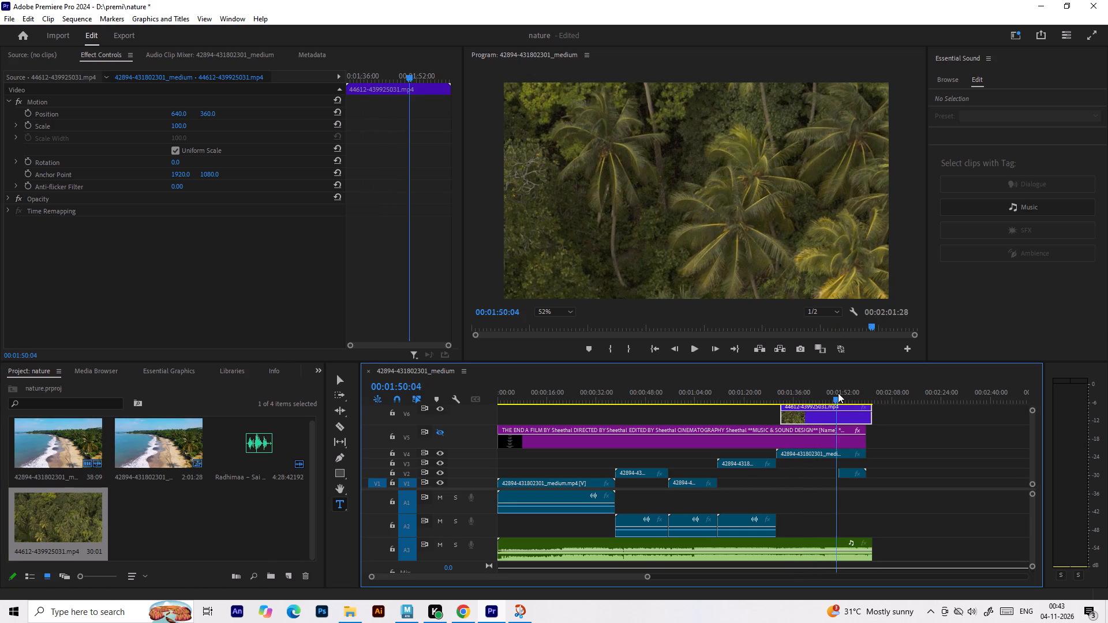
drag(838, 393, 822, 393)
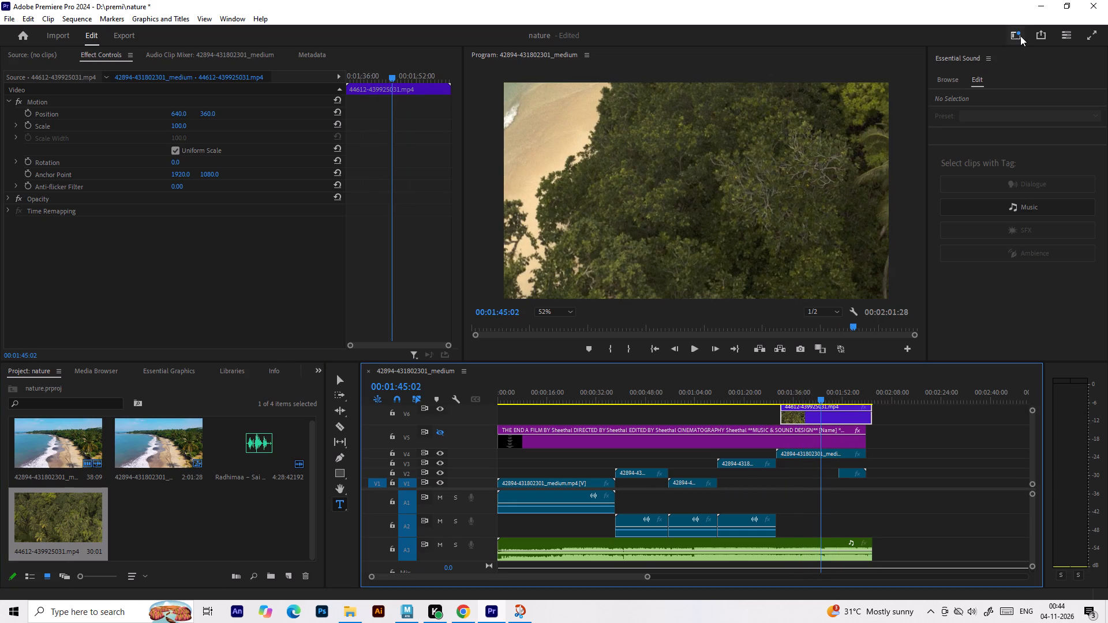
Switch to the colour workspace and set the forest clip's Creative adjustments to Sharpen 15.2, Saturation 117.4 and Tint Balance -4.3.
click(1016, 35)
click(937, 161)
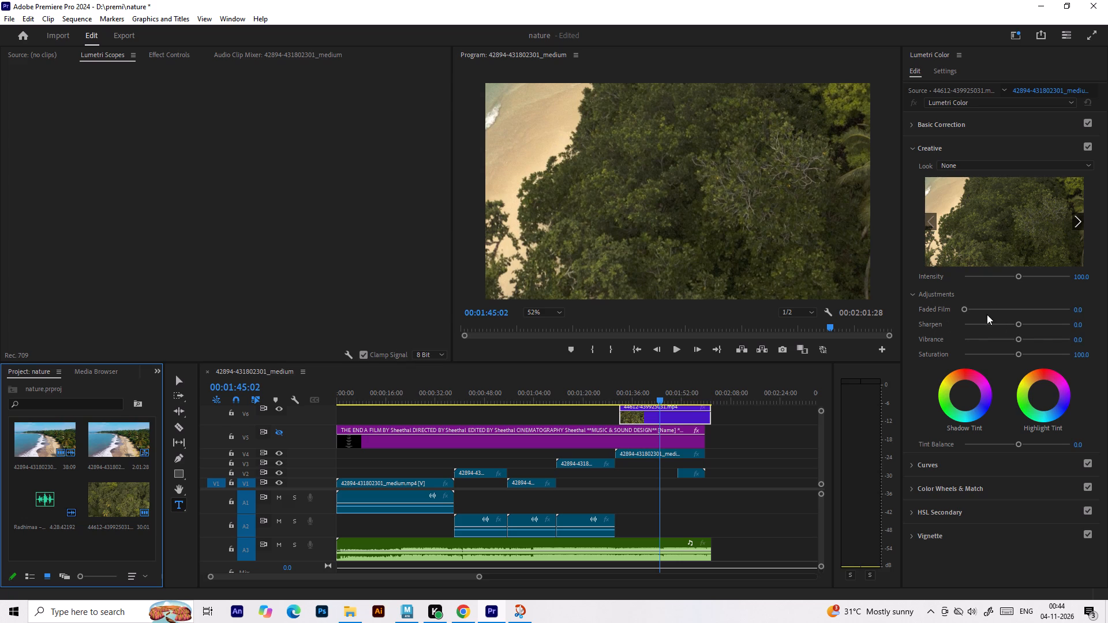
drag(1014, 323, 1003, 323)
drag(1018, 322, 1024, 323)
drag(1019, 333, 1032, 335)
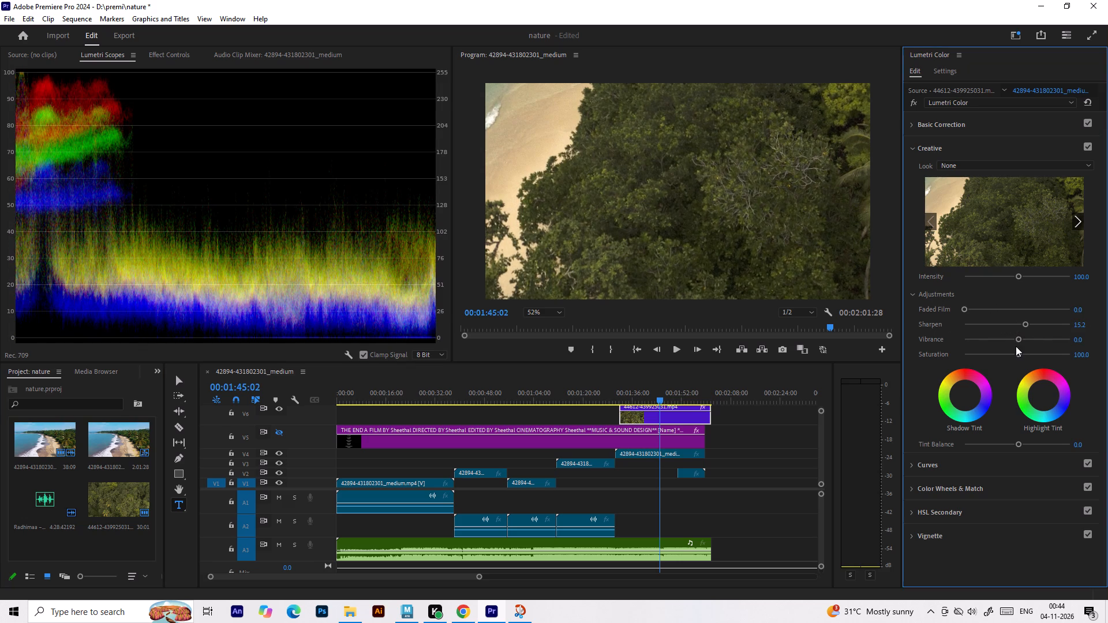
drag(1019, 351, 993, 351)
drag(1015, 352, 1025, 353)
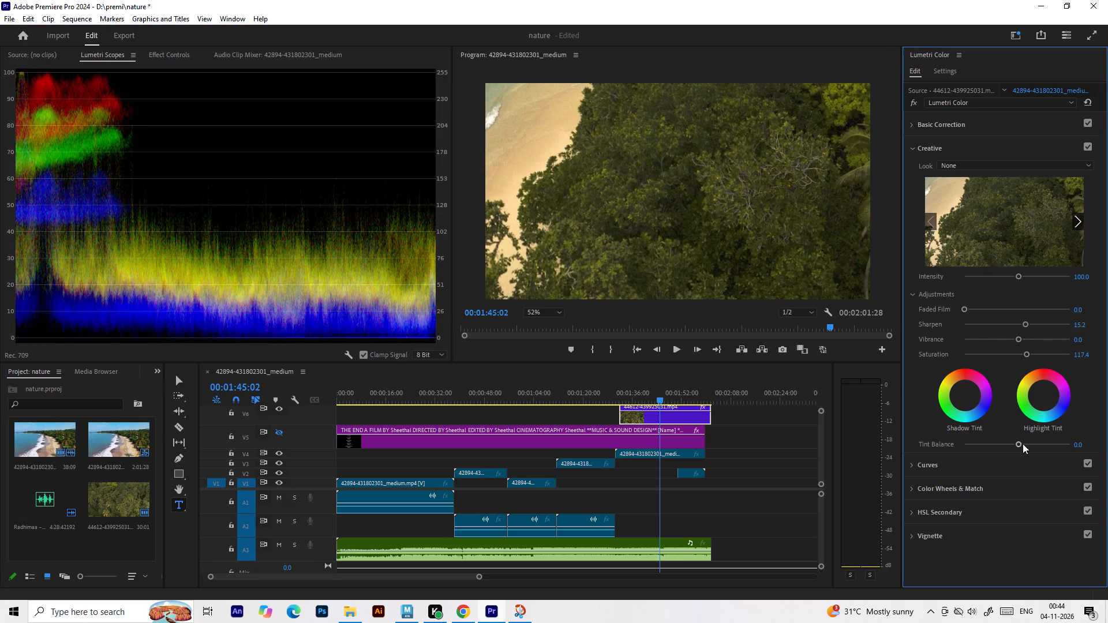
drag(1023, 444, 1014, 444)
Capture a screenshot of the Premiere Pro window showing the colour adjustments and open it in Snip & Sketch.
key(shift+super+s)
drag(0, 0, 1107, 582)
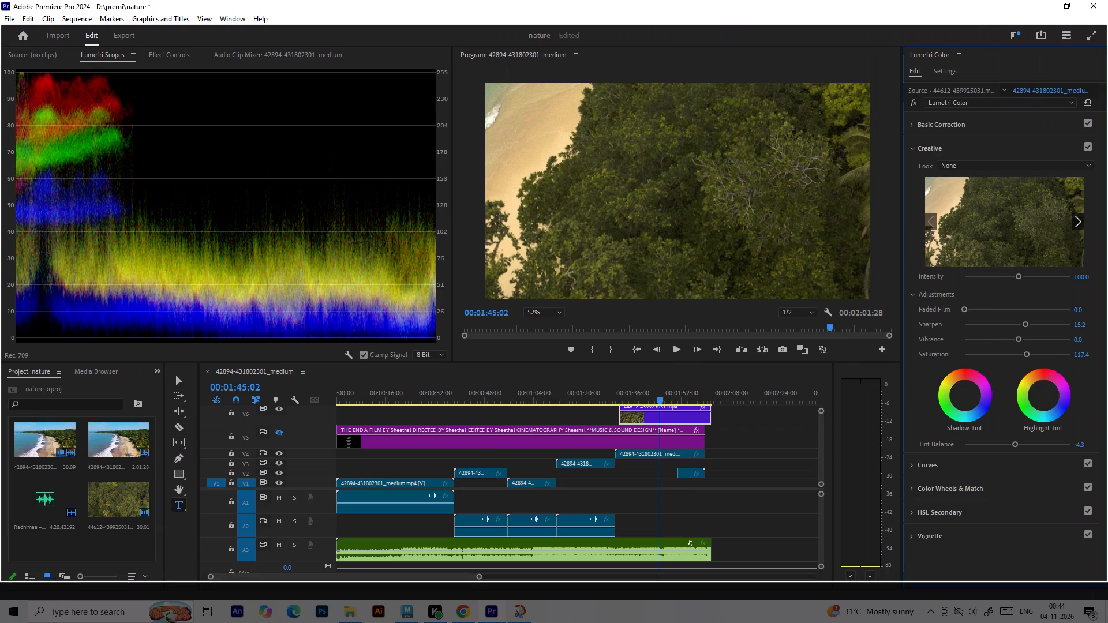
drag(1107, 582, 1107, 598)
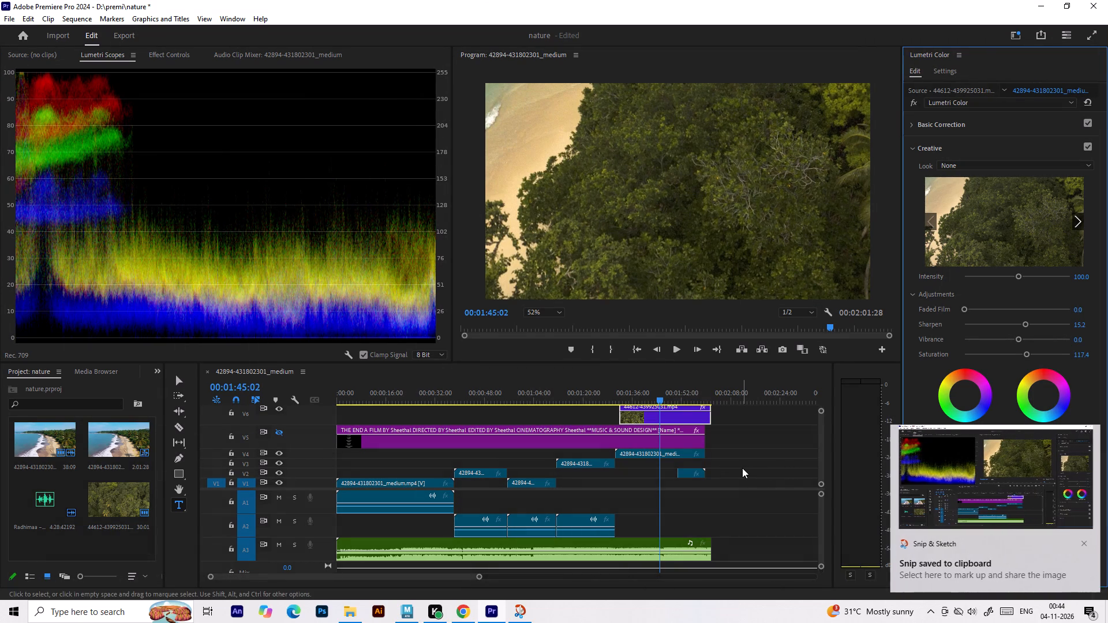
click(963, 474)
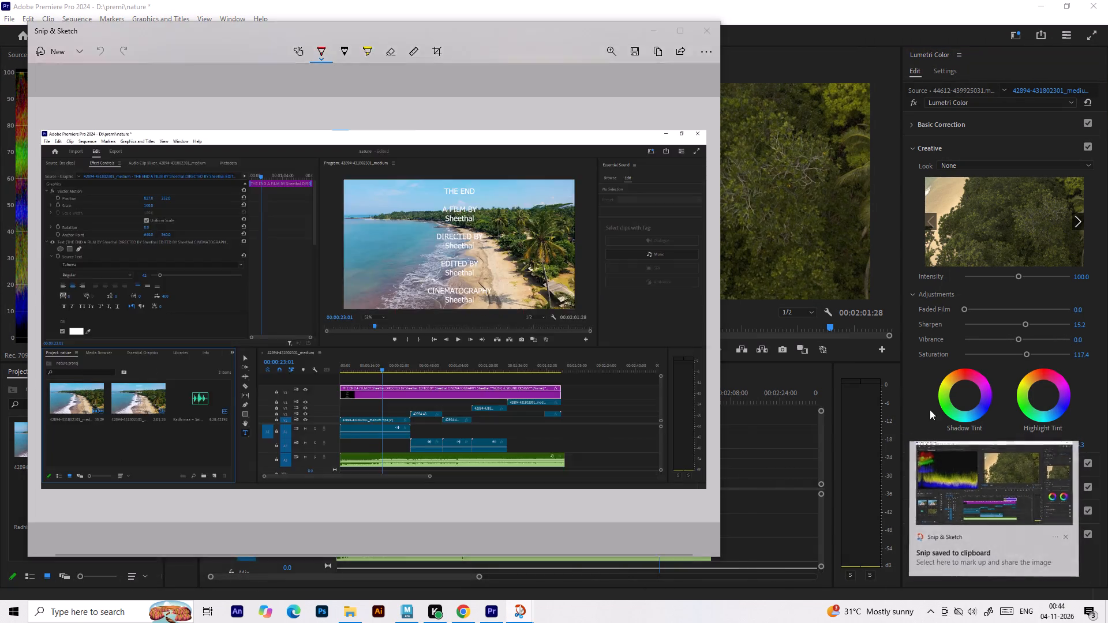
Save the screenshot as a PNG named color in the Sheetal_vid folder and close both Snip & Sketch windows.
click(661, 66)
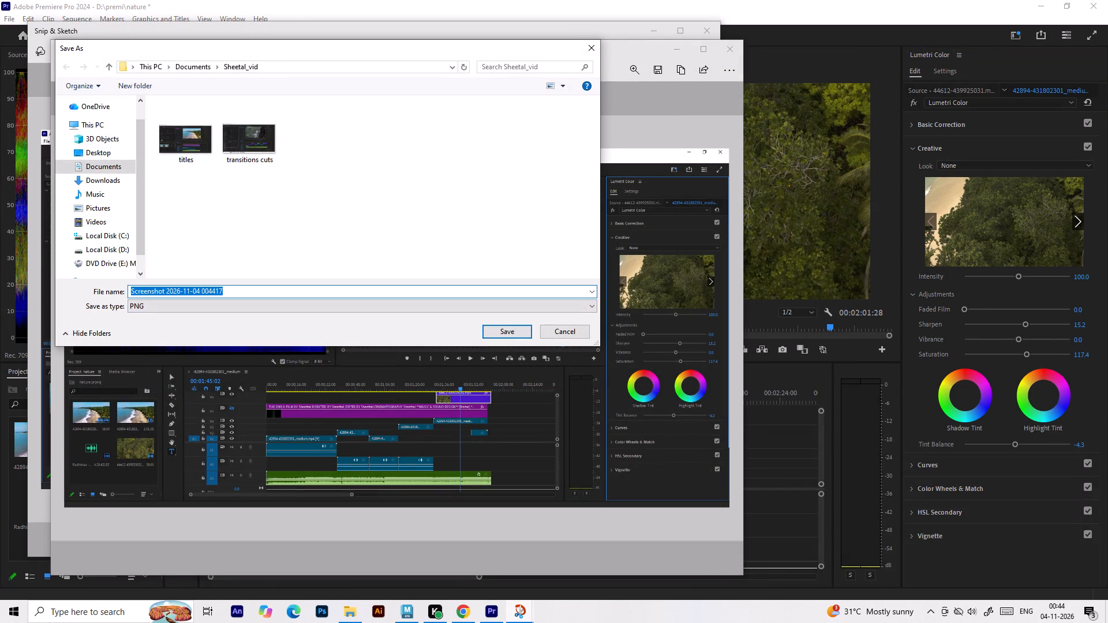
text(cp)
key(BackSpace)
text(o;opr)
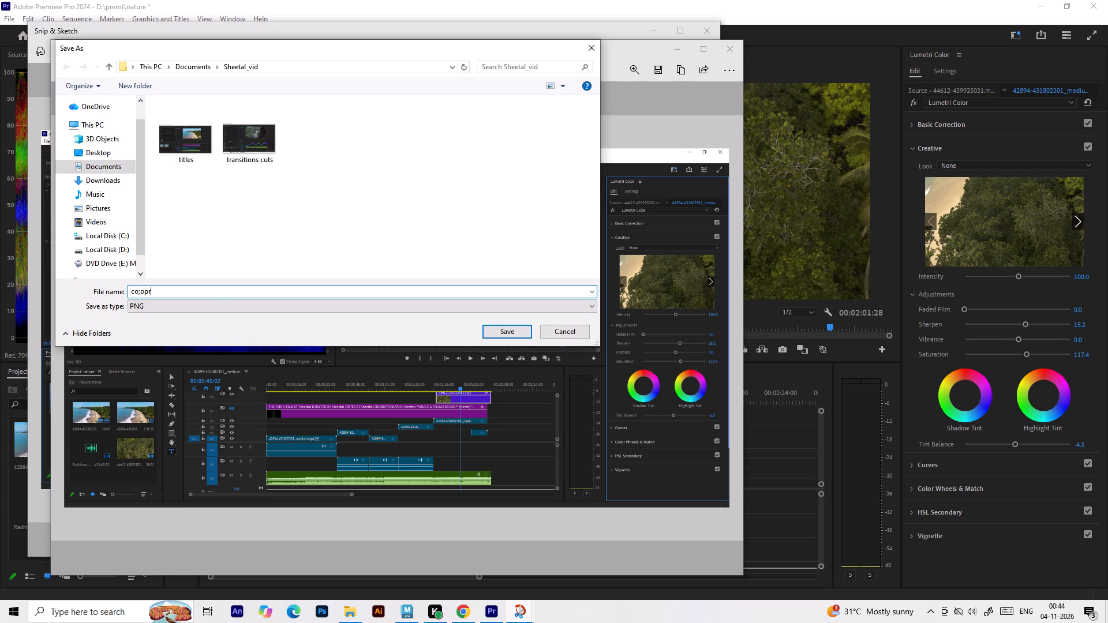
key(BackSpace)
key(BackSpace)
key(BackSpace)
key(BackSpace)
text(lopr)
key(BackSpace)
key(BackSpace)
key(r)
key(Return)
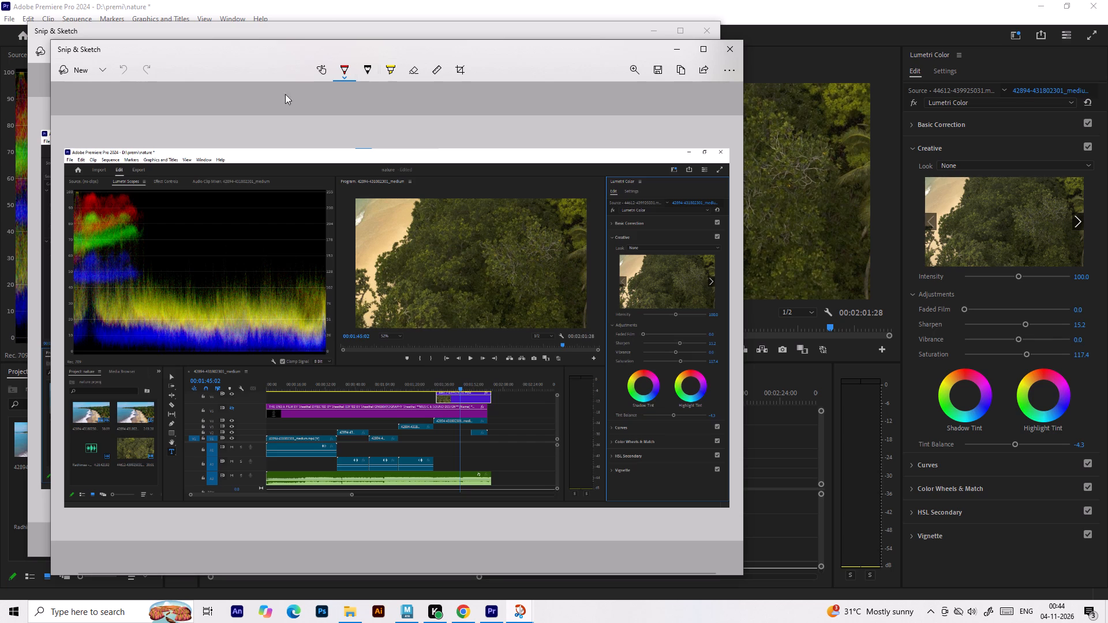
click(725, 49)
click(705, 31)
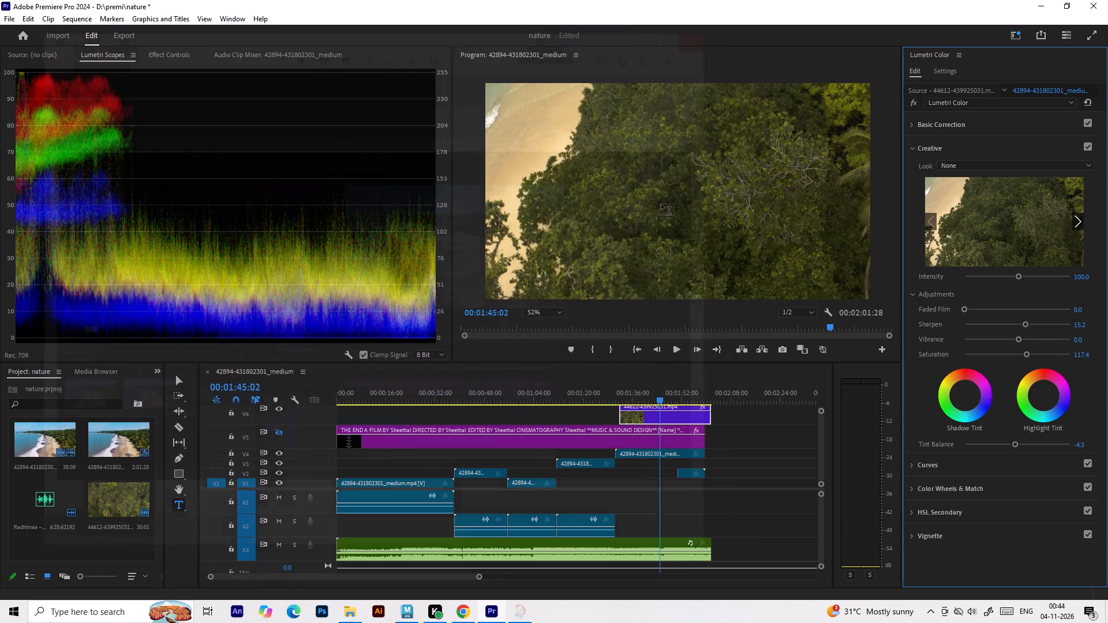
Enlarge track V1 in the timeline and lower the first beach clip's opacity line to about 40.38.
drag(475, 393, 391, 414)
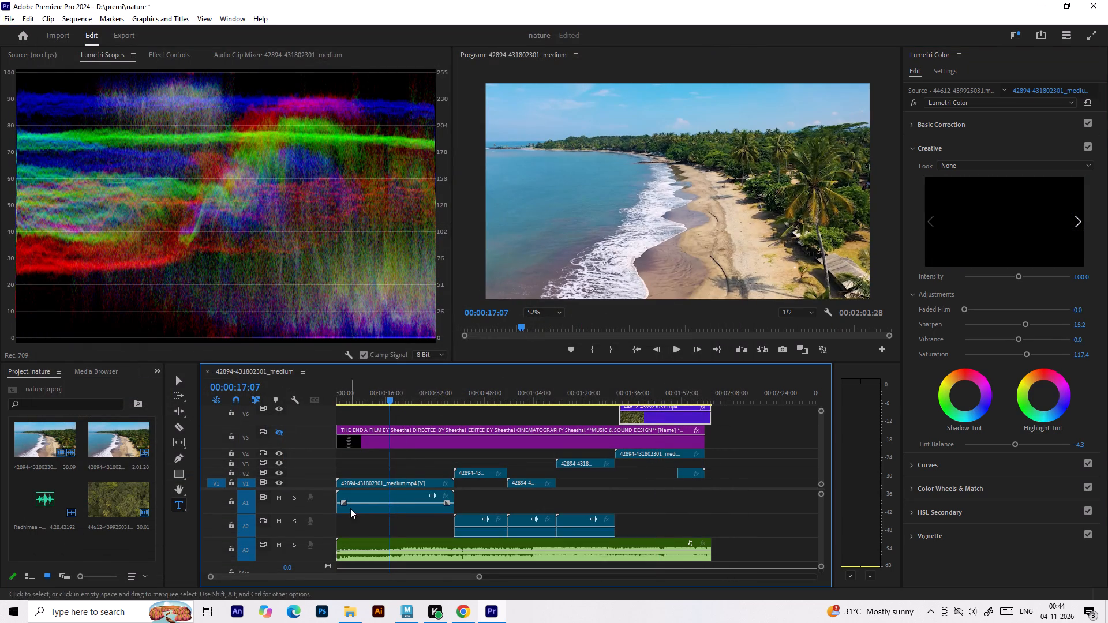
shift+scroll(316, 503, up, 4)
shift+scroll(312, 446, up, 3)
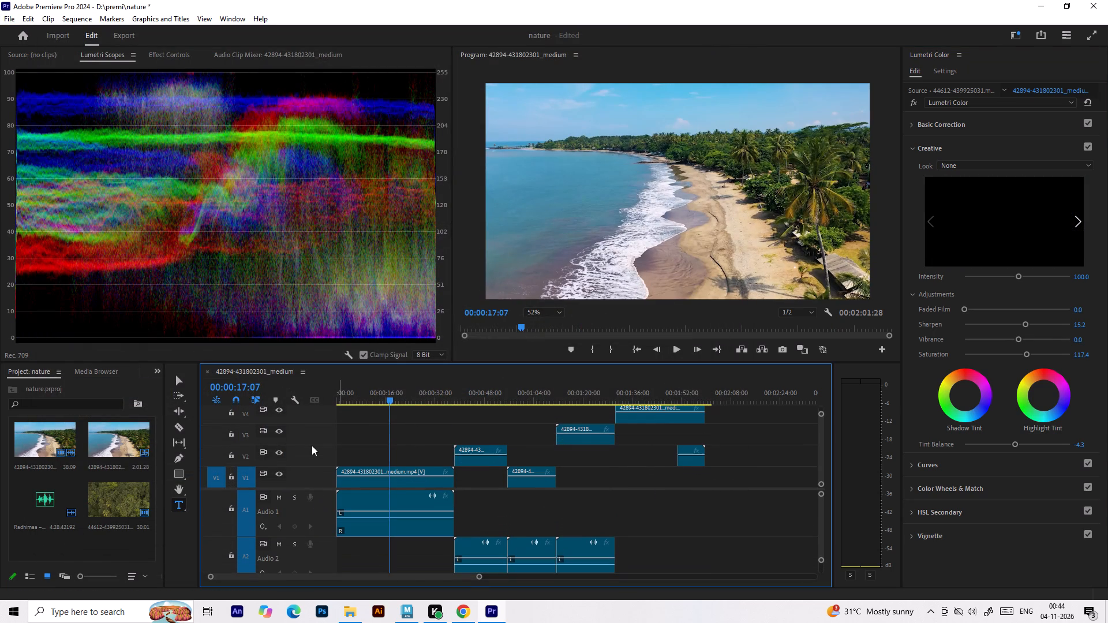
shift+scroll(312, 445, up, 14)
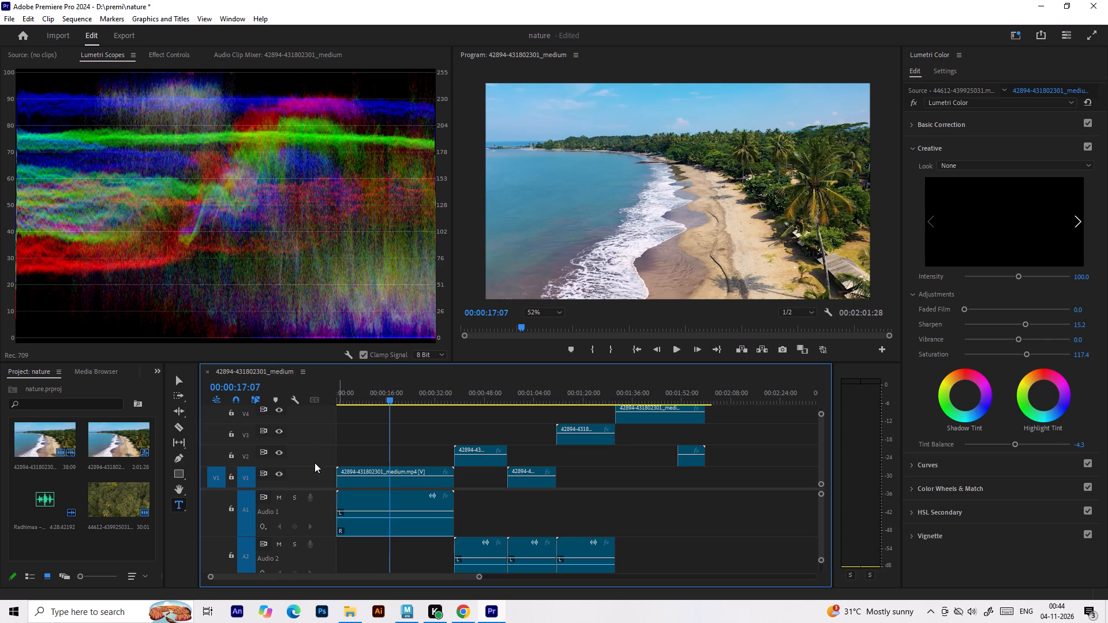
click(315, 463)
alt+scroll(312, 470, up, 8)
alt+scroll(367, 460, up, 5)
alt+scroll(308, 454, down, 4)
alt+scroll(358, 448, up, 7)
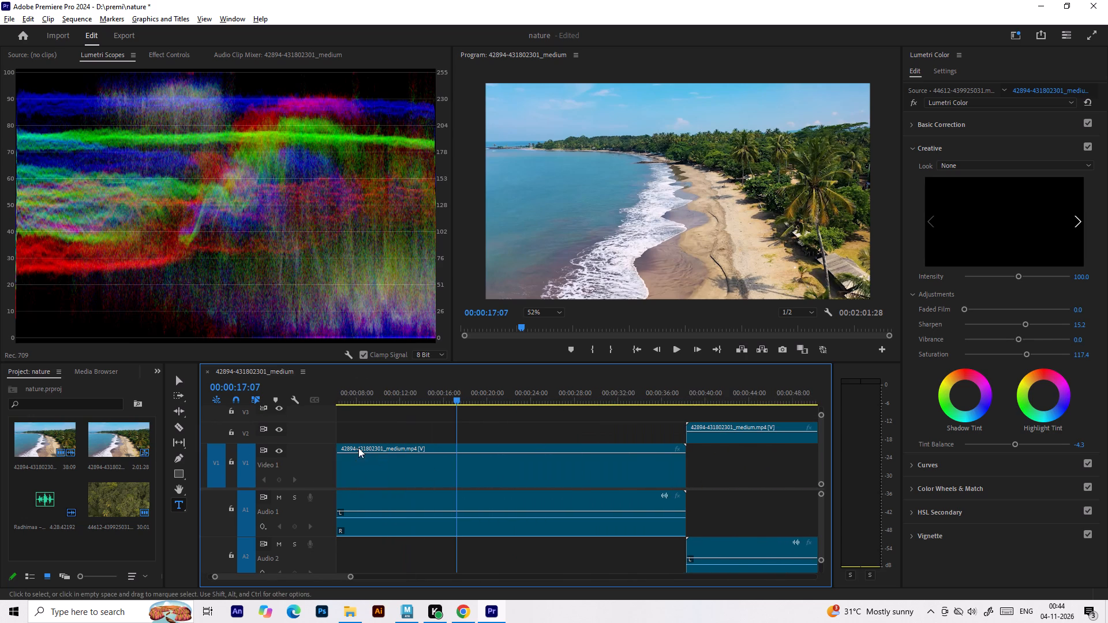
click(451, 472)
drag(435, 453, 431, 471)
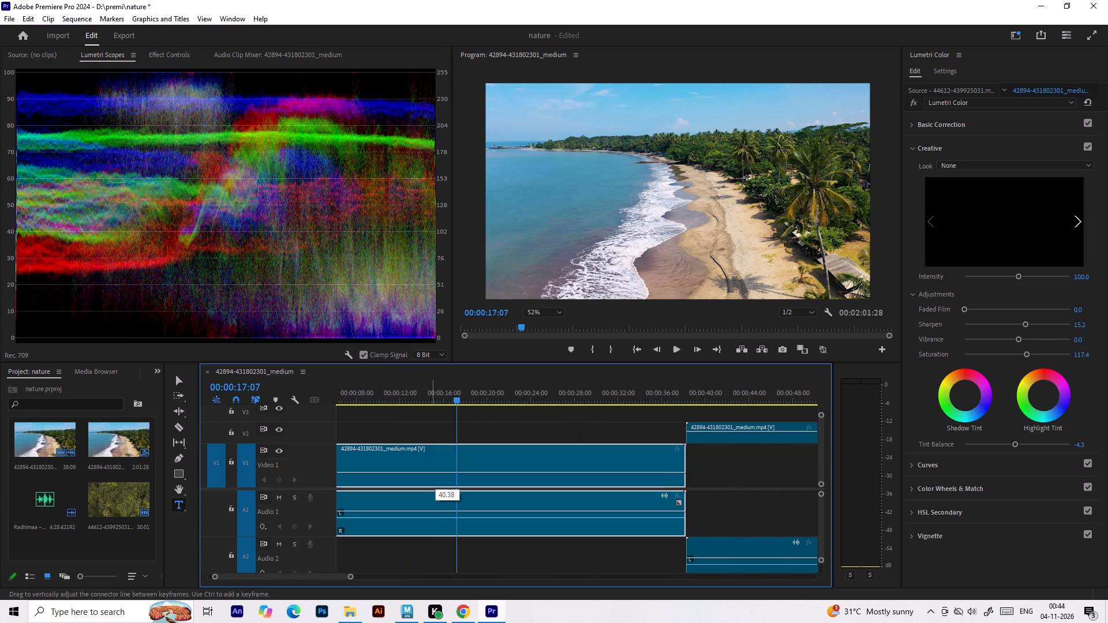
Raise the first beach clip's opacity line on track V1 back to the top.
drag(431, 471, 431, 468)
drag(436, 470, 439, 440)
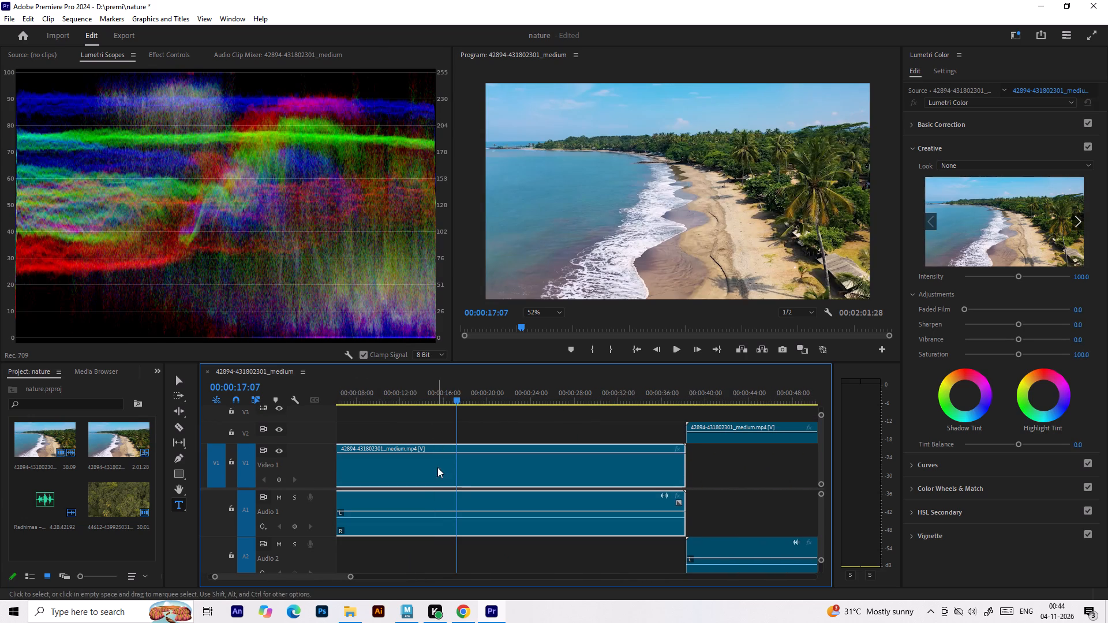
Show the first beach clip's Time Remapping speed line, add a speed keyframe at 00:00:17:07 and raise the speed after it.
right_click(432, 459)
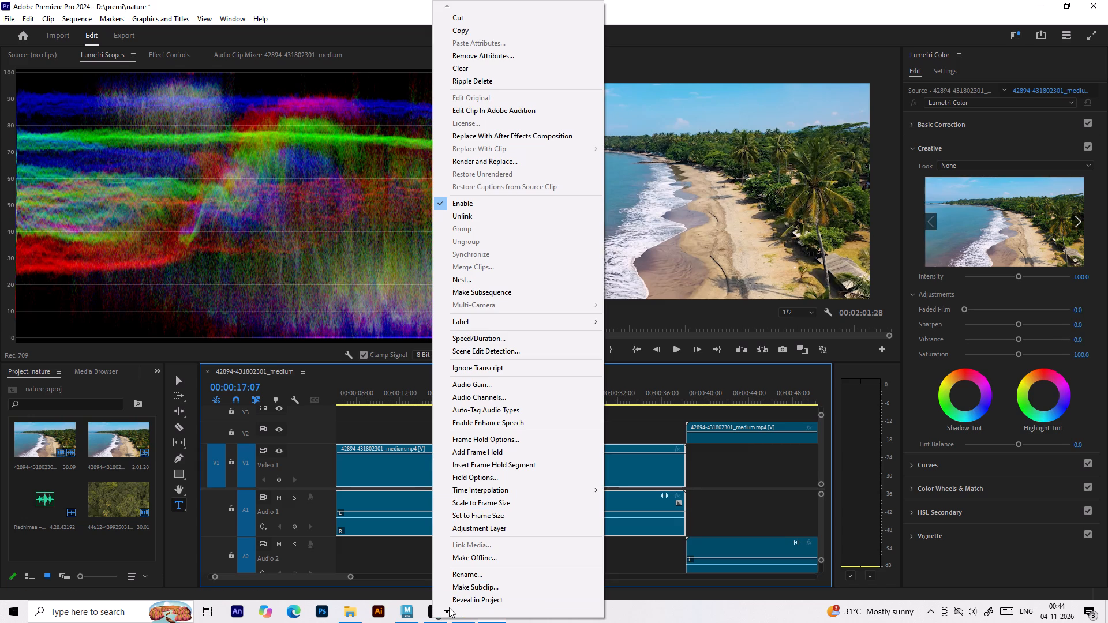
triple_click(446, 609)
triple_click(445, 609)
click(445, 609)
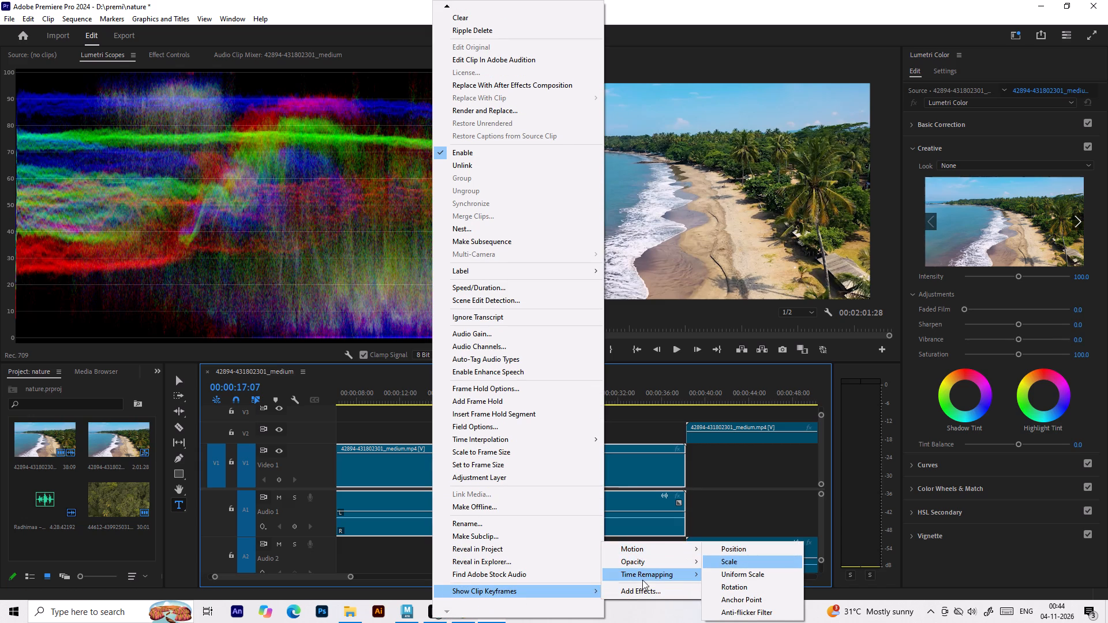
click(729, 572)
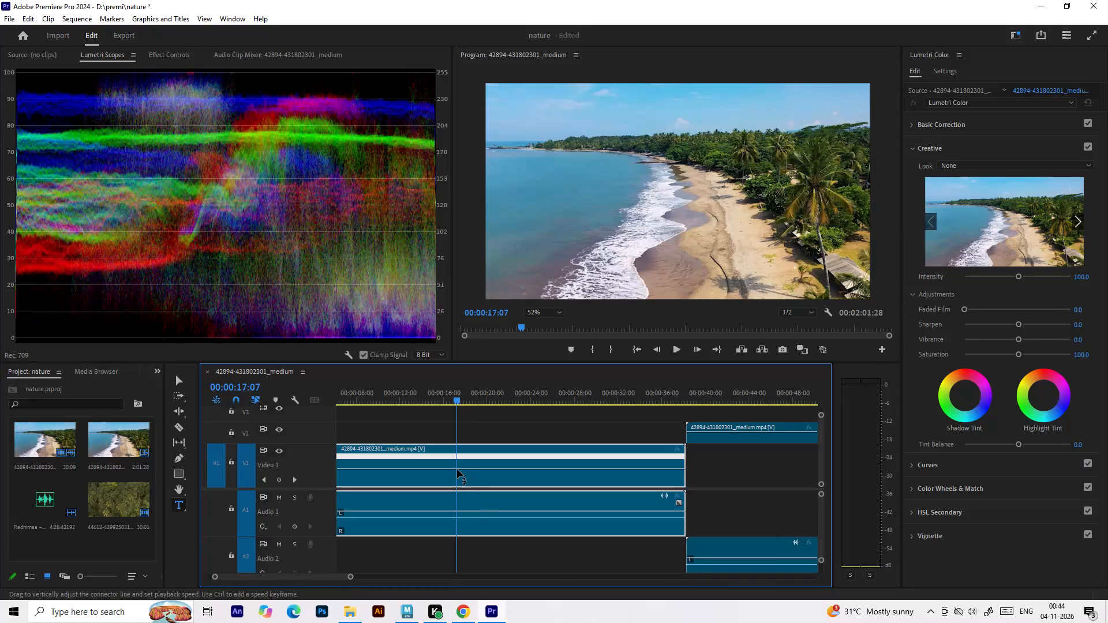
ctrl+click(457, 469)
drag(519, 471, 527, 452)
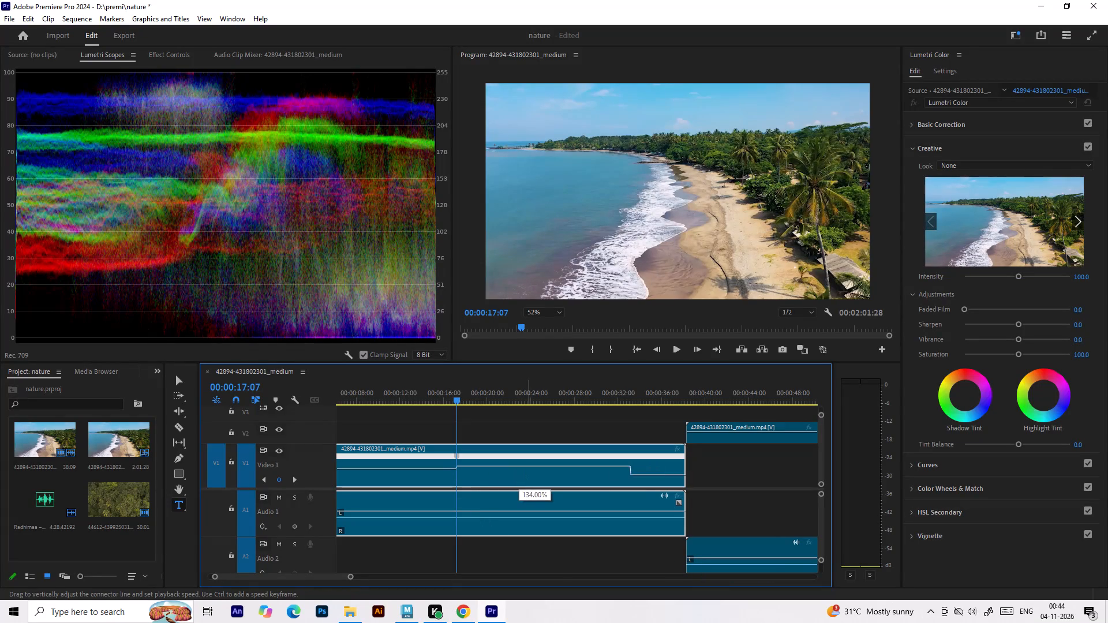
drag(527, 452, 533, 384)
Shift the first beach clip and its linked audio about 00:00:04:04 later in the timeline.
drag(462, 455, 510, 456)
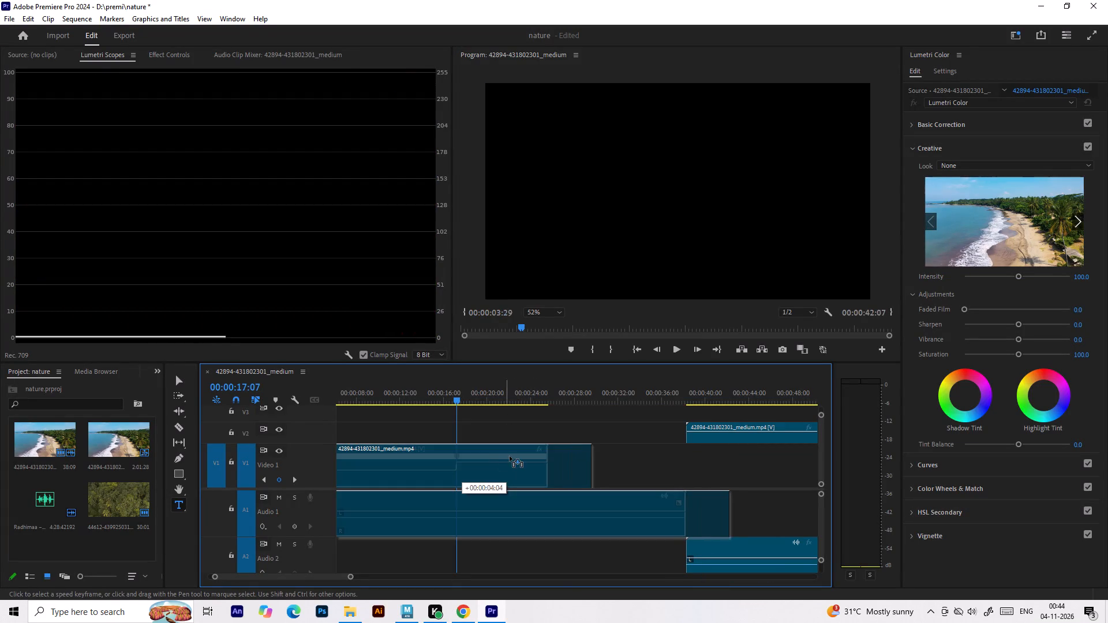
drag(510, 456, 510, 456)
Split the first beach clip's speed keyframe into a gradual ramp and bend it into a smooth curve.
drag(510, 457, 552, 459)
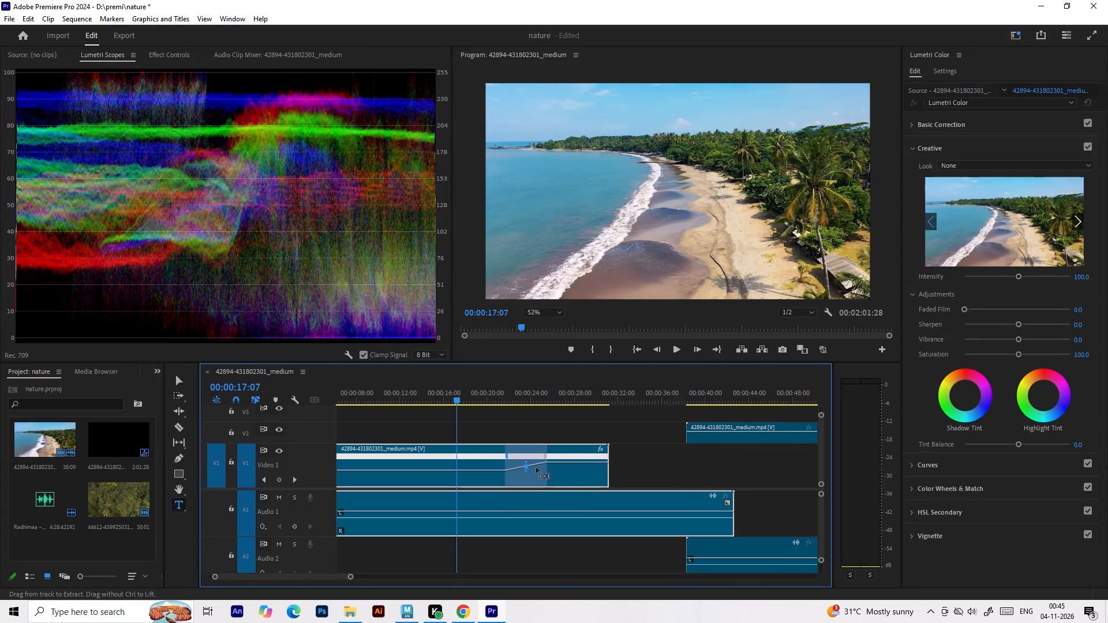
ctrl+scroll(536, 468, up, 6)
scroll(538, 470, down, 6)
ctrl+scroll(479, 466, down, 7)
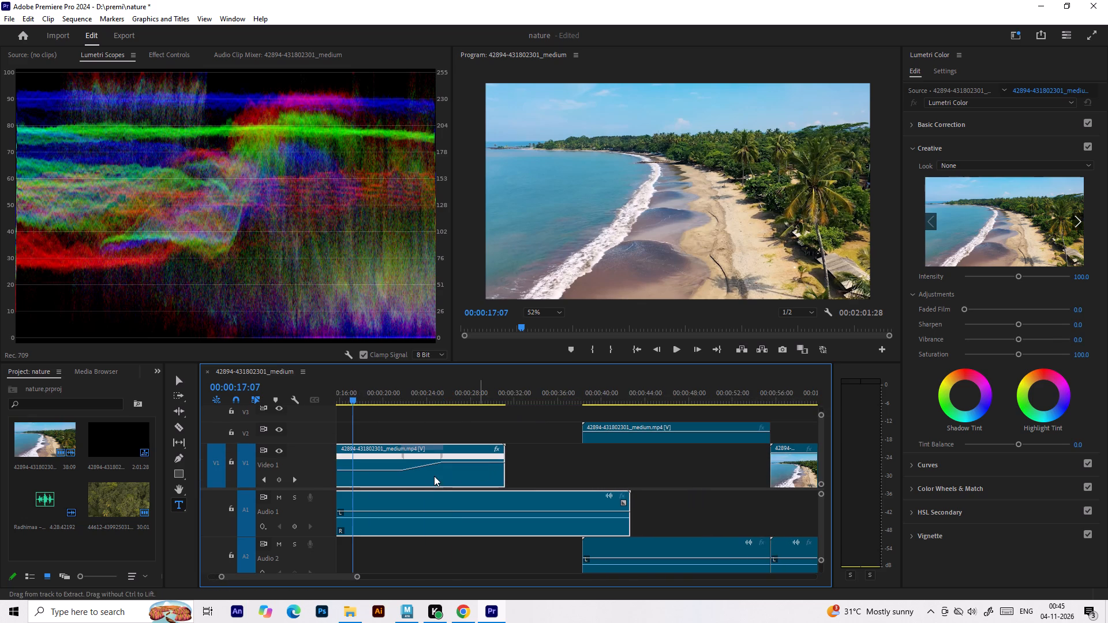
click(442, 456)
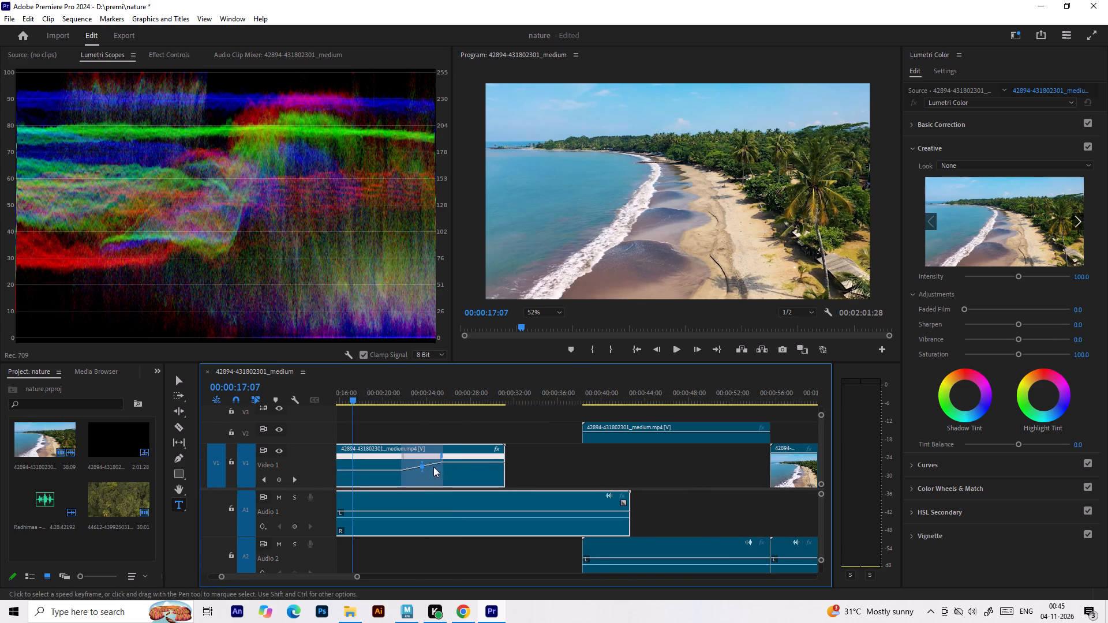
drag(425, 472, 387, 468)
Play the first beach clip through its speed ramp to check the acceleration.
drag(414, 402, 396, 402)
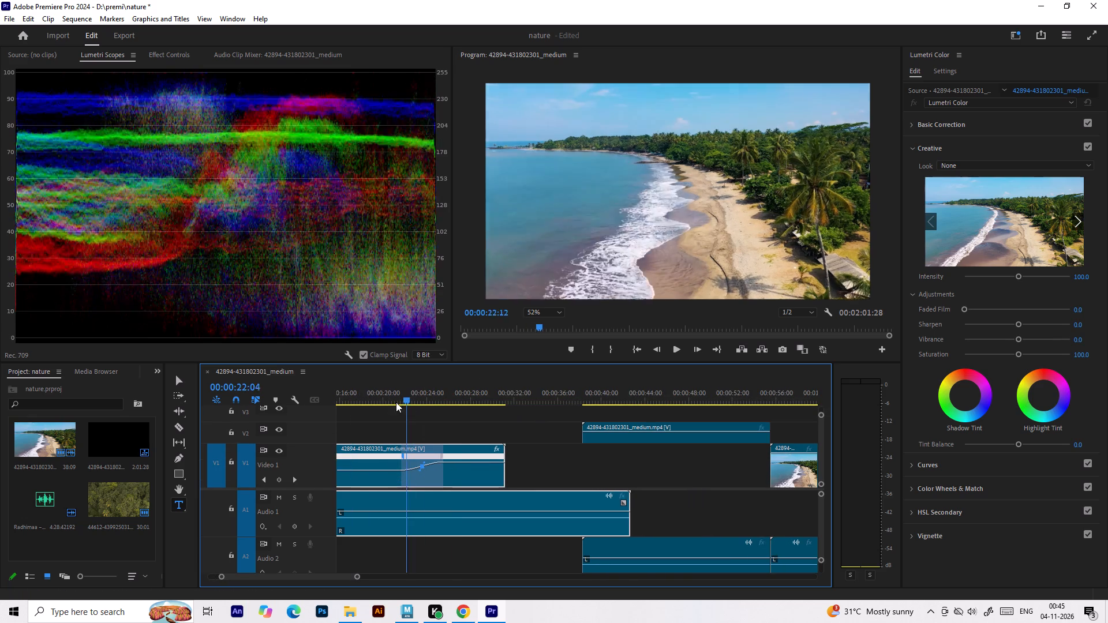
drag(396, 402, 369, 409)
key(space)
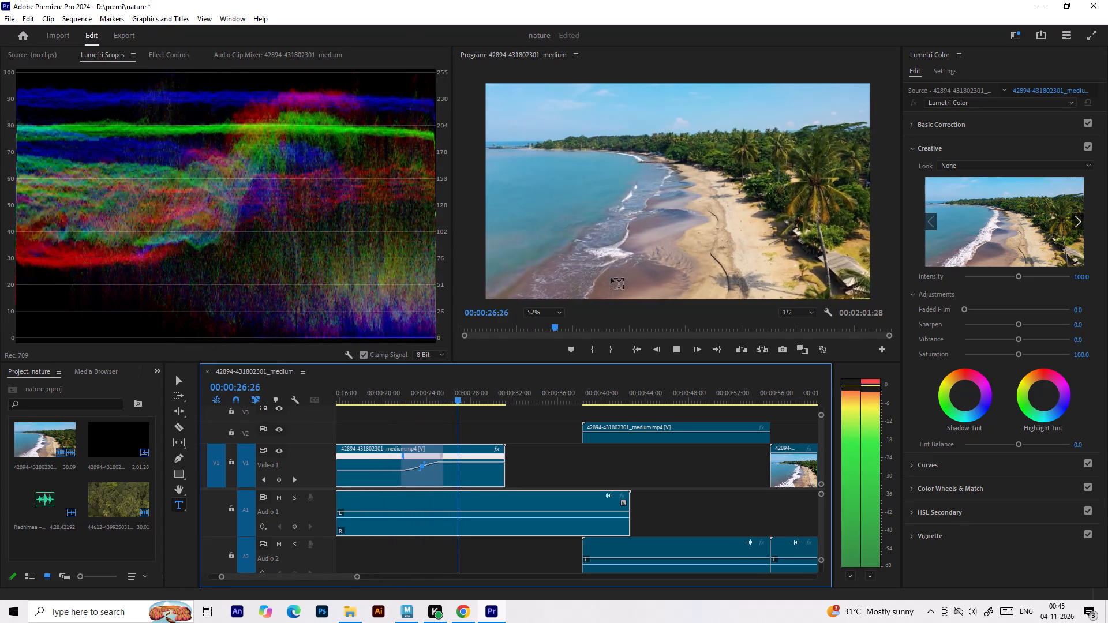
key(space)
Raise the first beach clip's speed after the ramp beyond 709% and play the section through to its end.
drag(477, 459, 520, 195)
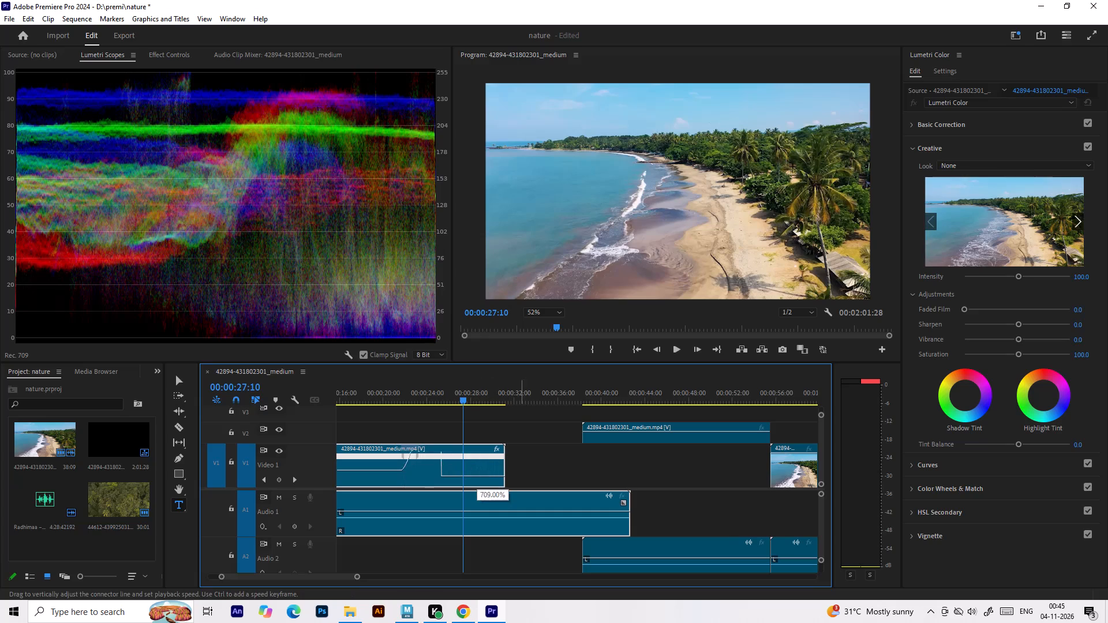
drag(520, 195, 546, 0)
click(391, 403)
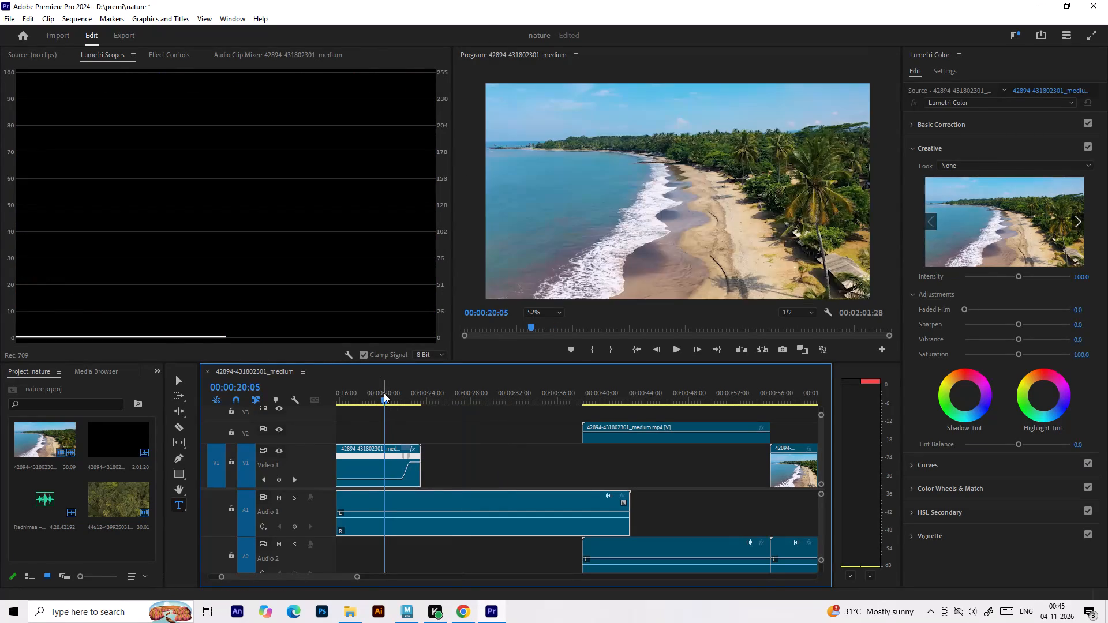
key(space)
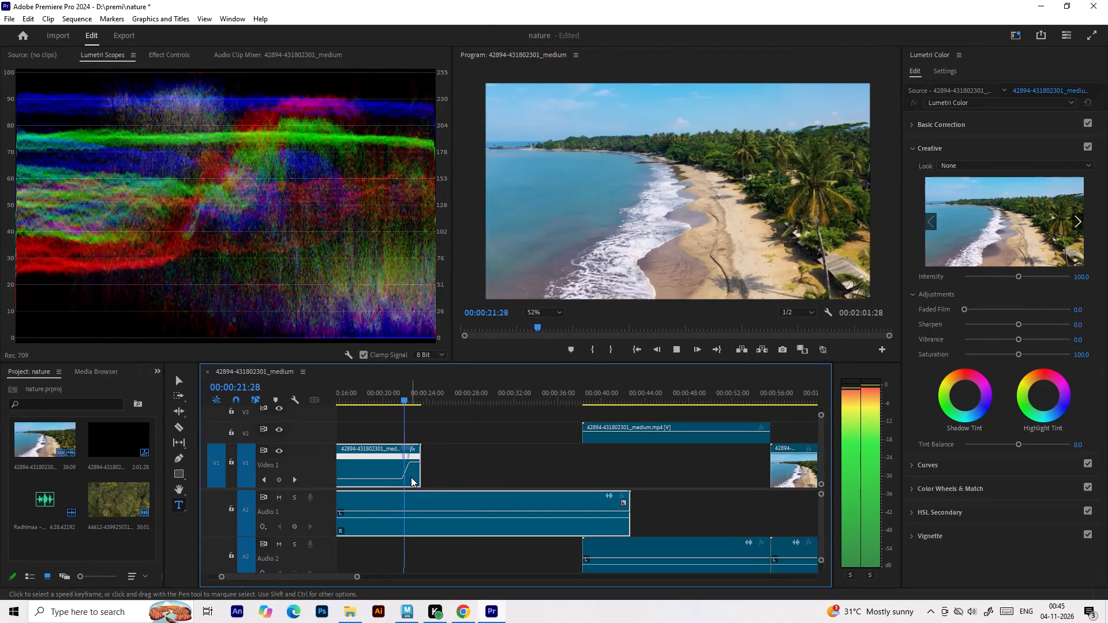
key(space)
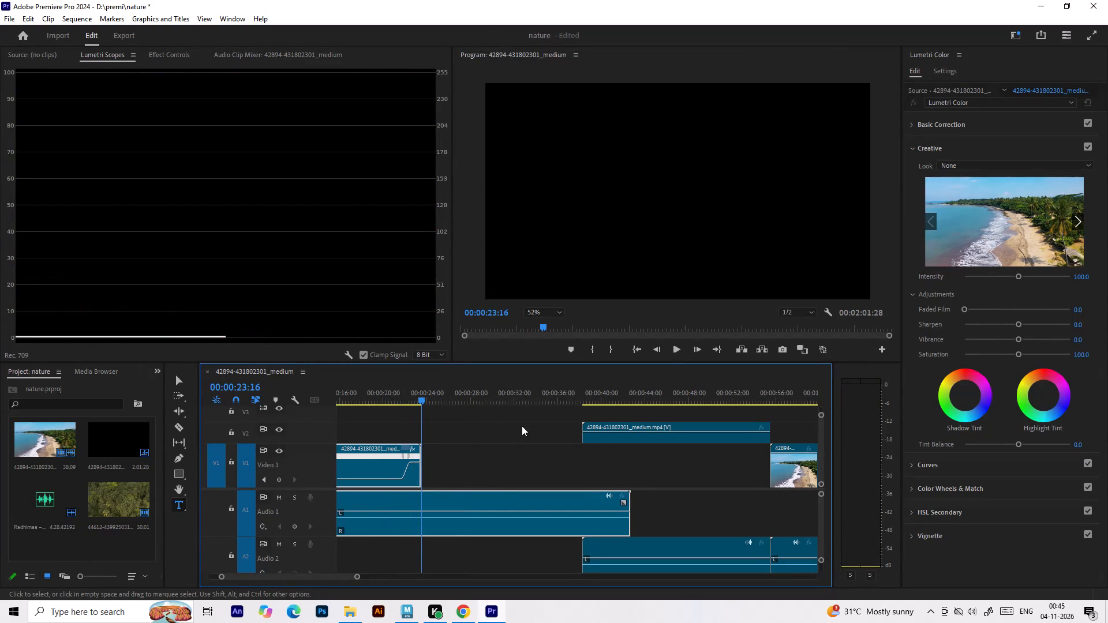
Move the second beach clip on track V2 earlier so it starts at 00:00:23:16, where the first clip ends.
drag(598, 435, 441, 436)
Show the second beach clip's Time Remapping speed line, enlarge its track, add a speed keyframe near its start and sharply raise the speed before it.
right_click(452, 440)
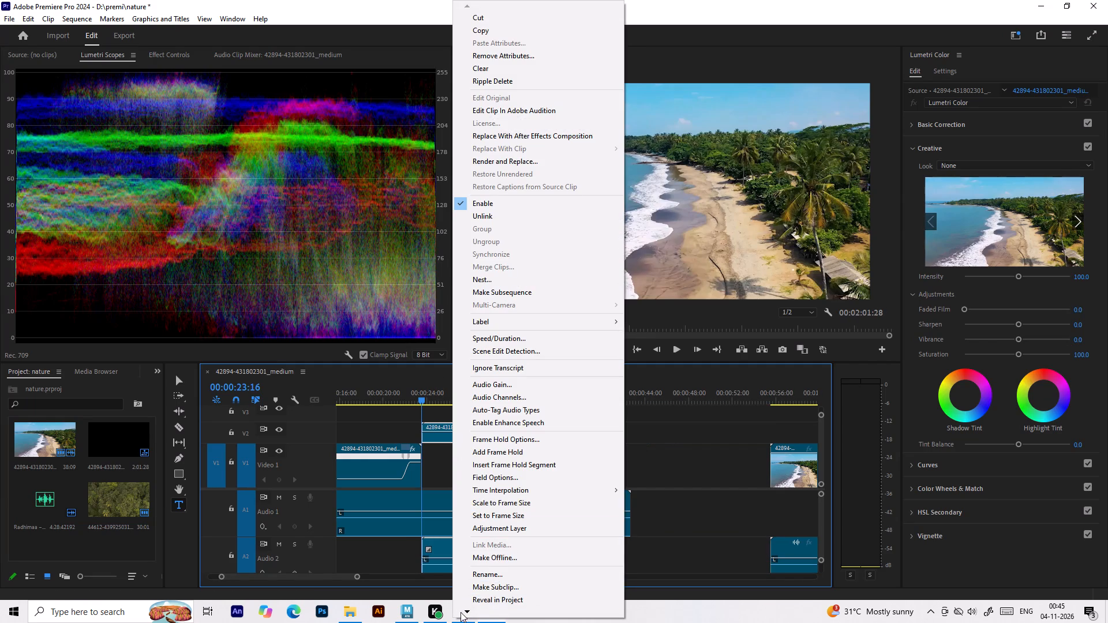
triple_click(467, 611)
triple_click(469, 610)
click(469, 610)
click(507, 595)
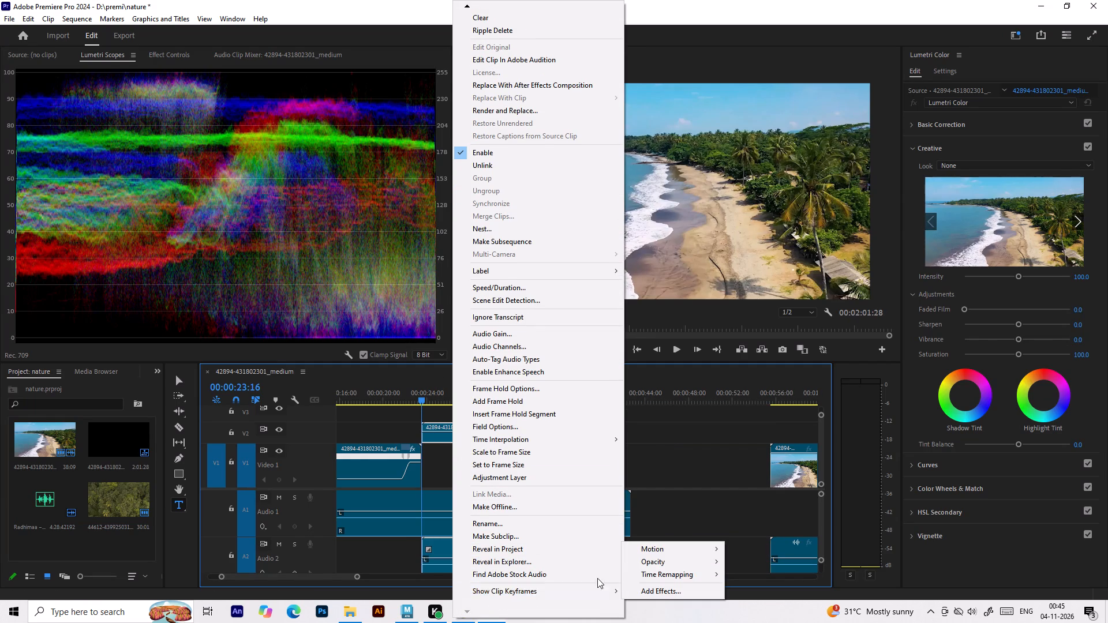
click(761, 569)
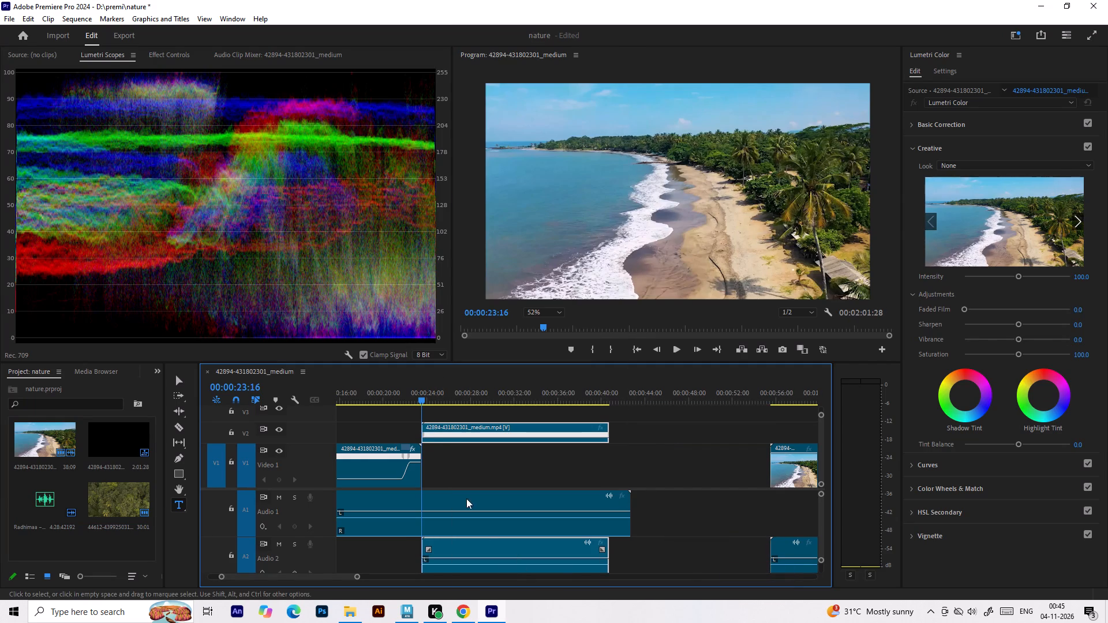
shift+scroll(452, 427, up, 5)
shift+scroll(534, 433, up, 1)
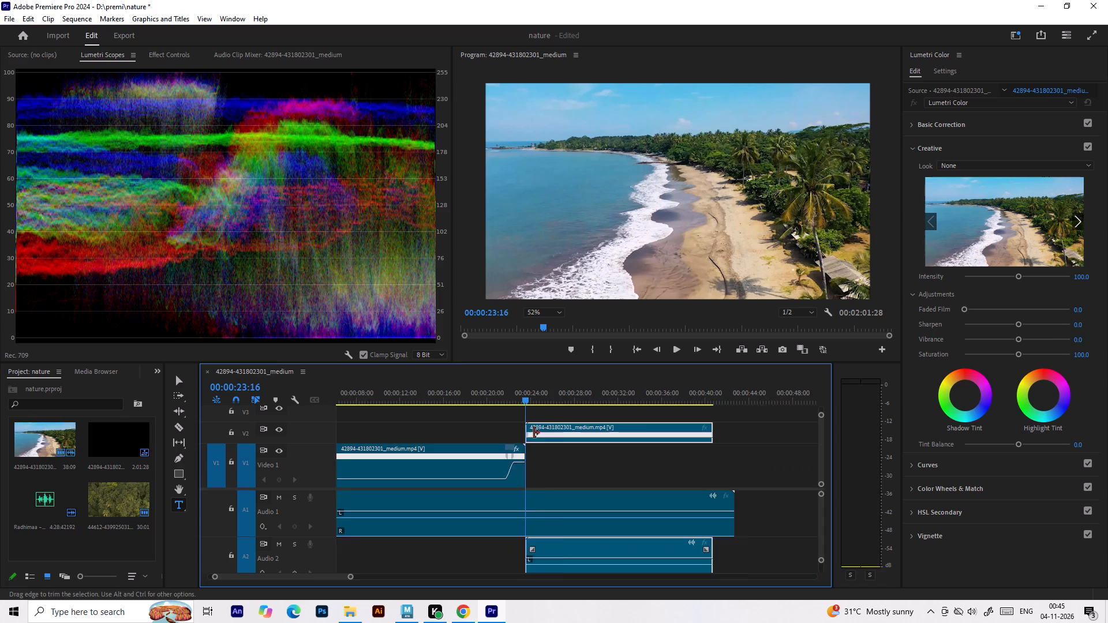
shift+scroll(534, 433, up, 2)
shift+scroll(331, 422, up, 11)
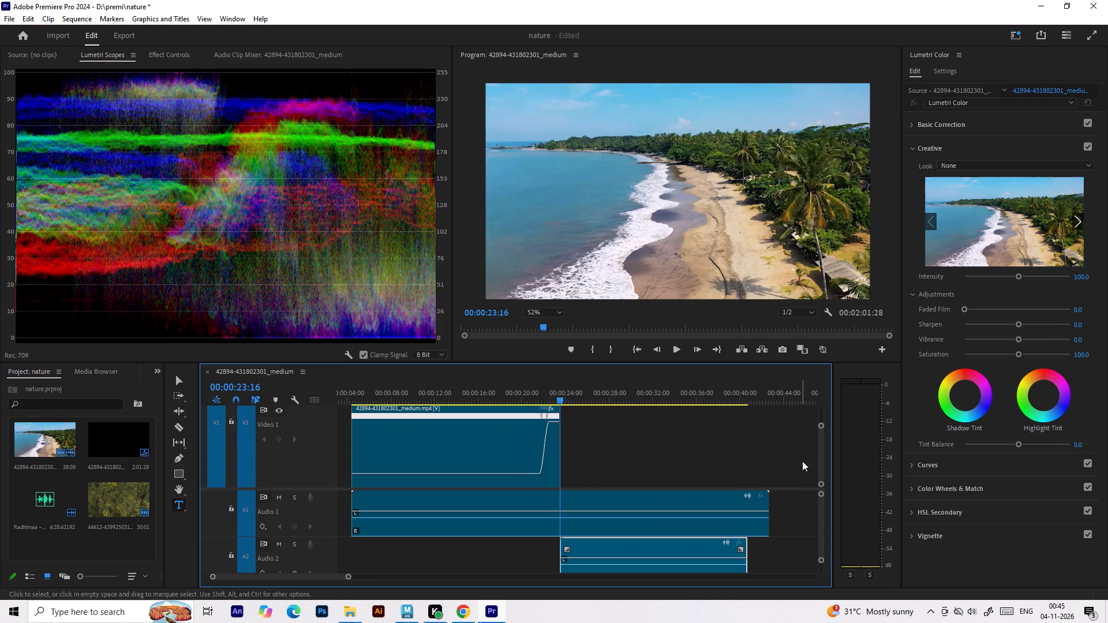
click(821, 455)
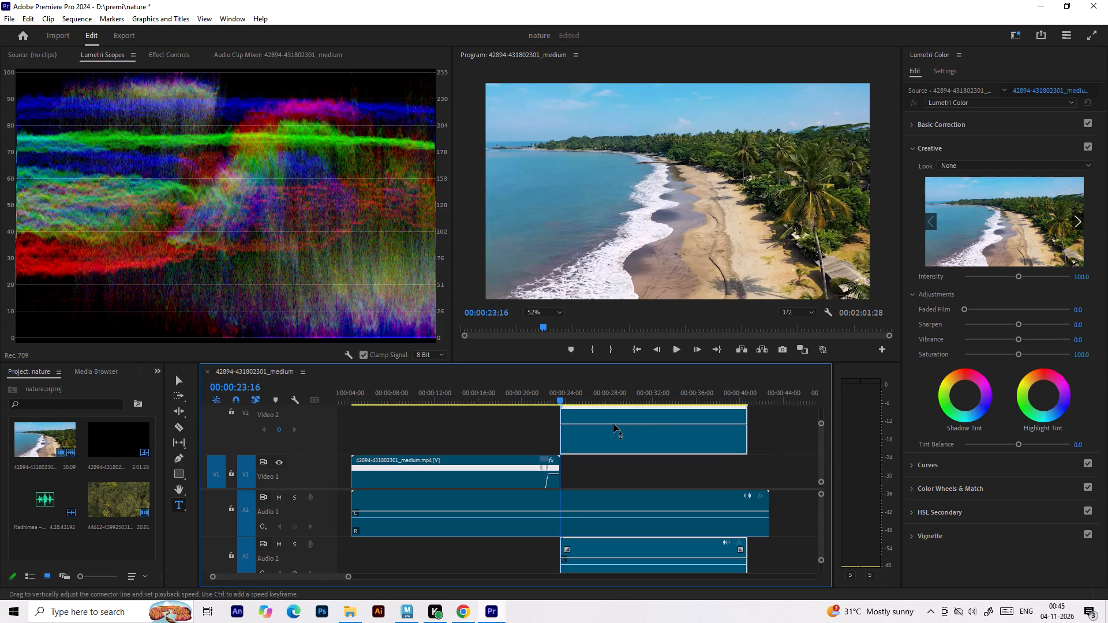
ctrl+click(638, 427)
drag(604, 425, 632, 0)
Split the second beach clip's speed keyframe into a slowing ramp and bend it into a smooth curve.
drag(571, 407, 585, 407)
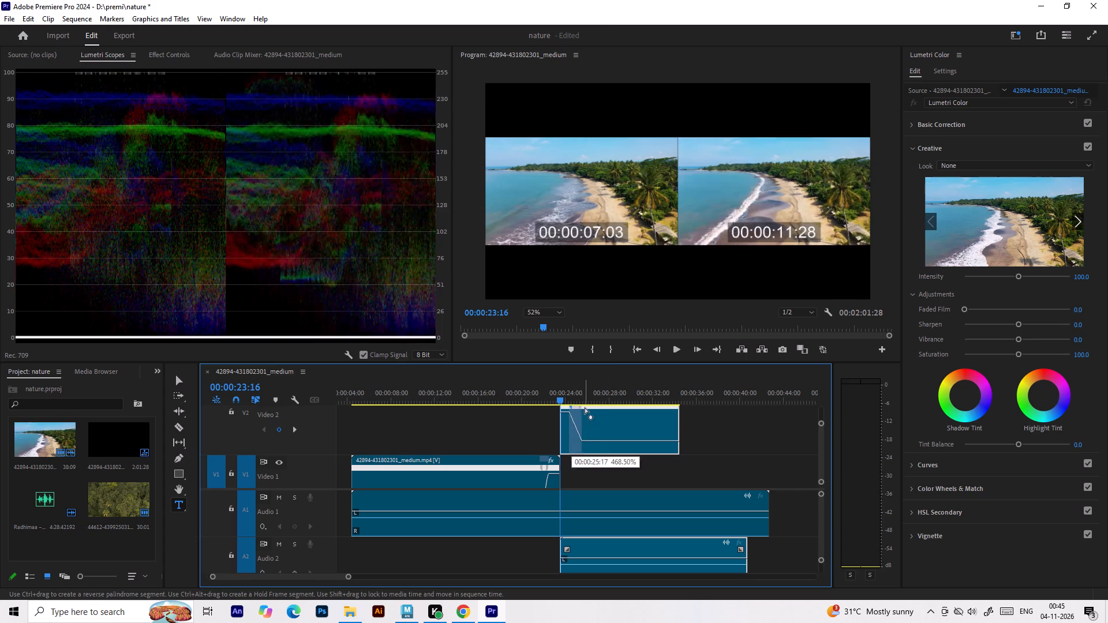
drag(585, 407, 595, 409)
drag(581, 431, 638, 427)
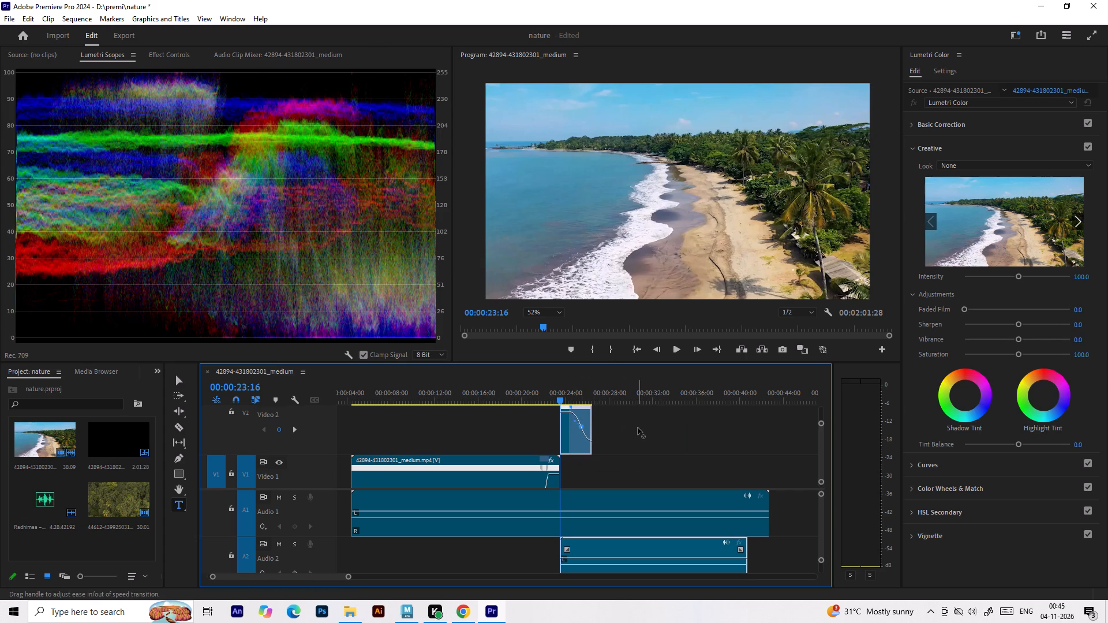
drag(638, 427, 634, 426)
Extend the second beach clip's end by about 00:00:14:23 and play across the join between the two ramped clips.
drag(560, 390, 545, 390)
drag(600, 434, 797, 438)
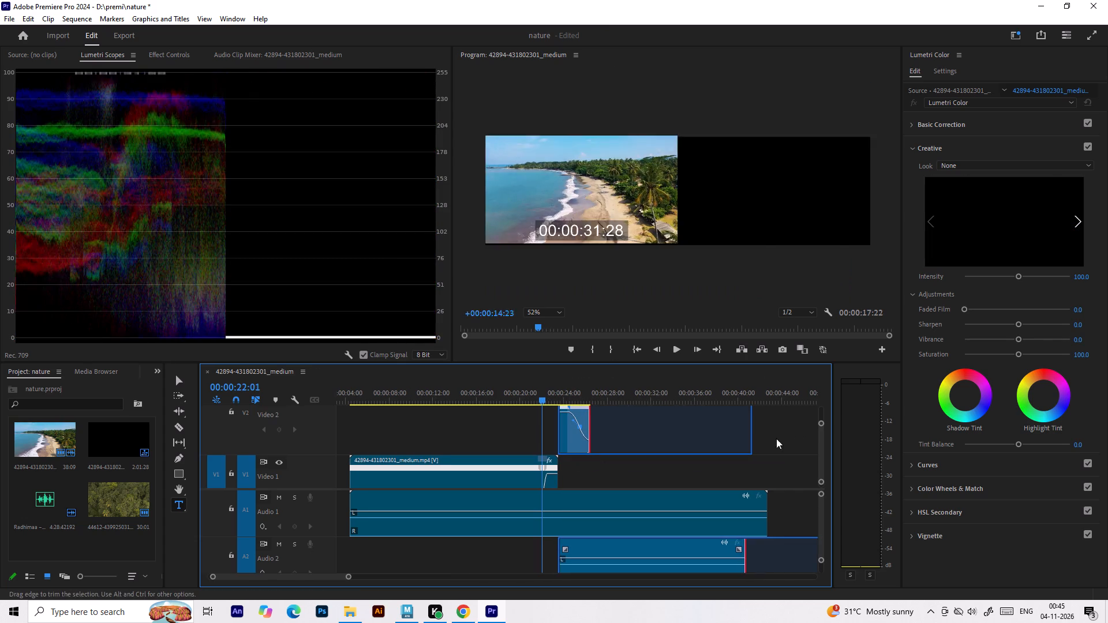
drag(551, 385, 533, 389)
key(space)
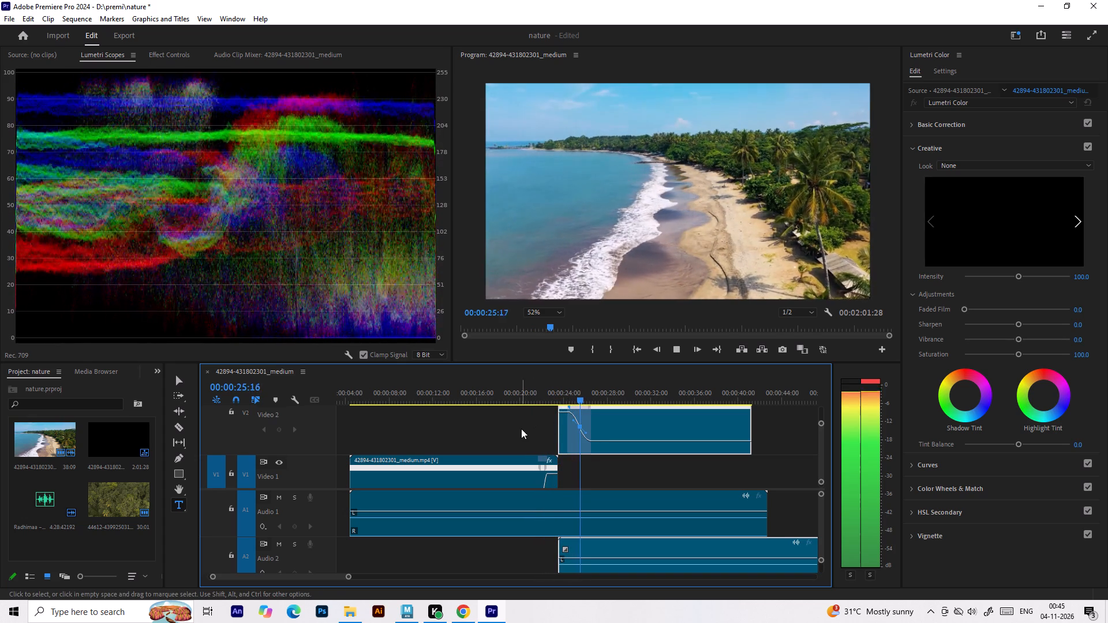
key(space)
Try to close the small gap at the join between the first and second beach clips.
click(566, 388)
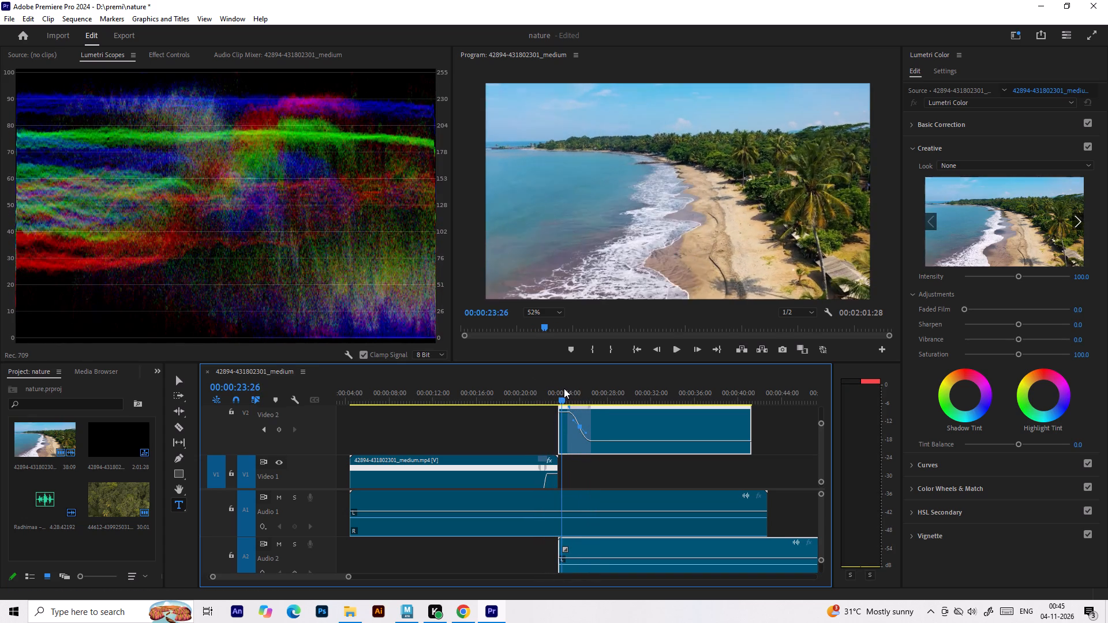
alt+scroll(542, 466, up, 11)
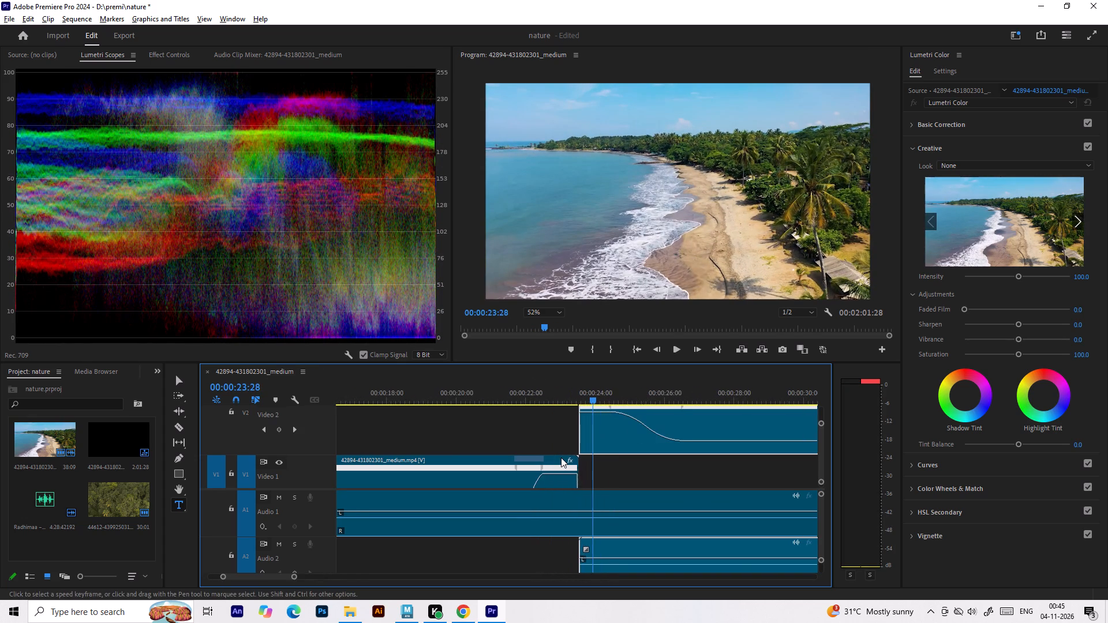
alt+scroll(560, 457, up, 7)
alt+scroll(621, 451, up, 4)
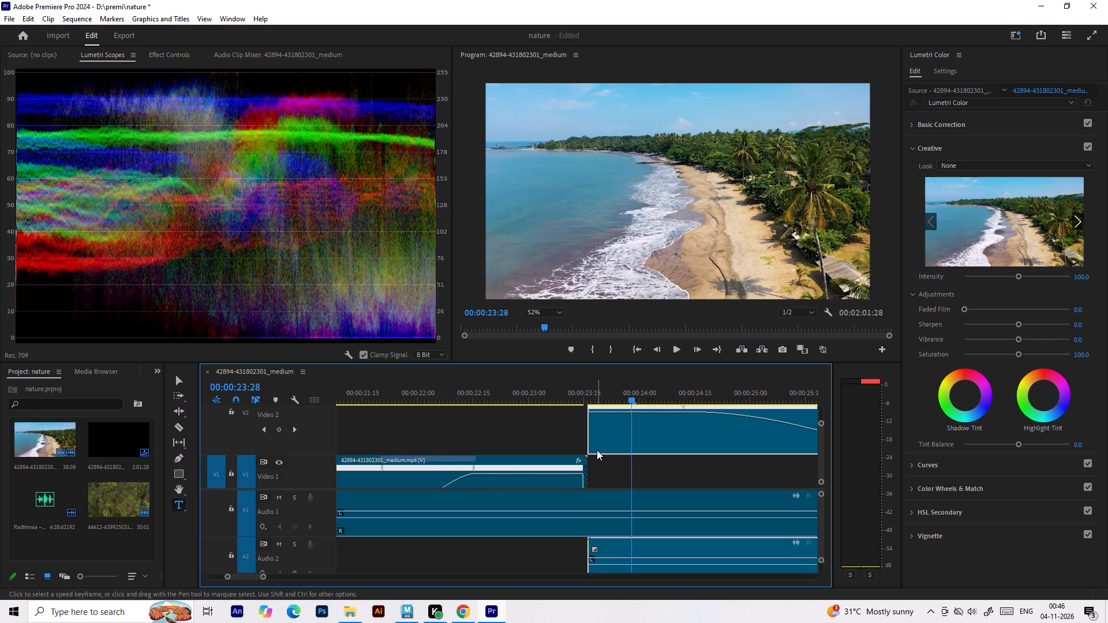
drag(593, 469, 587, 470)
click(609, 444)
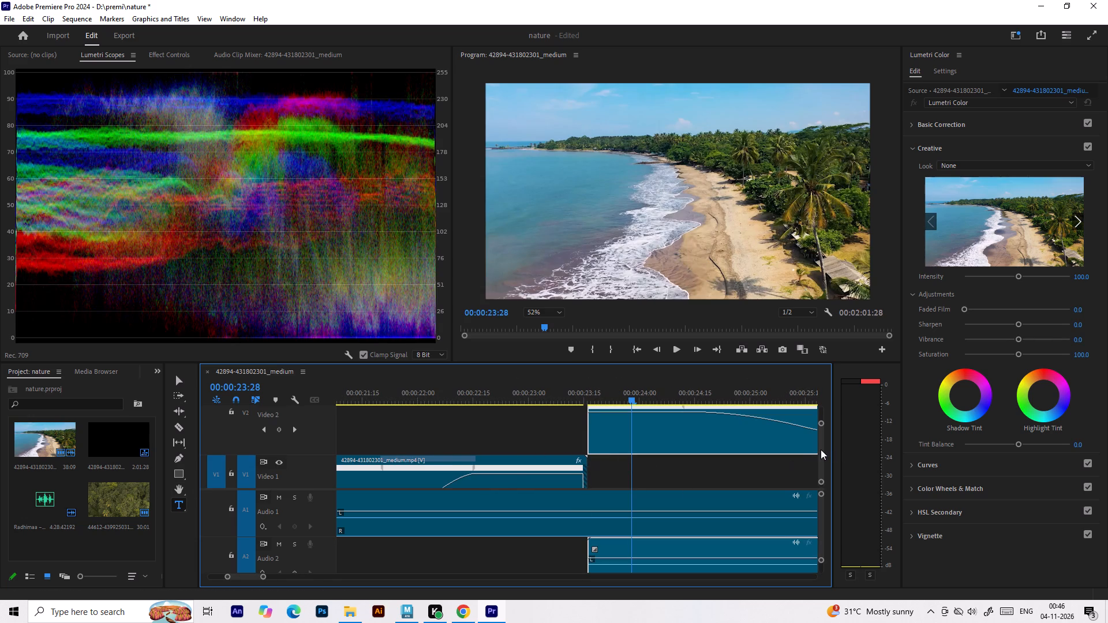
Import the sunset video 253486_medium from Downloads and place it on the Video 6 track at about 00:00:23:25.
drag(821, 449, 825, 433)
double_click(84, 546)
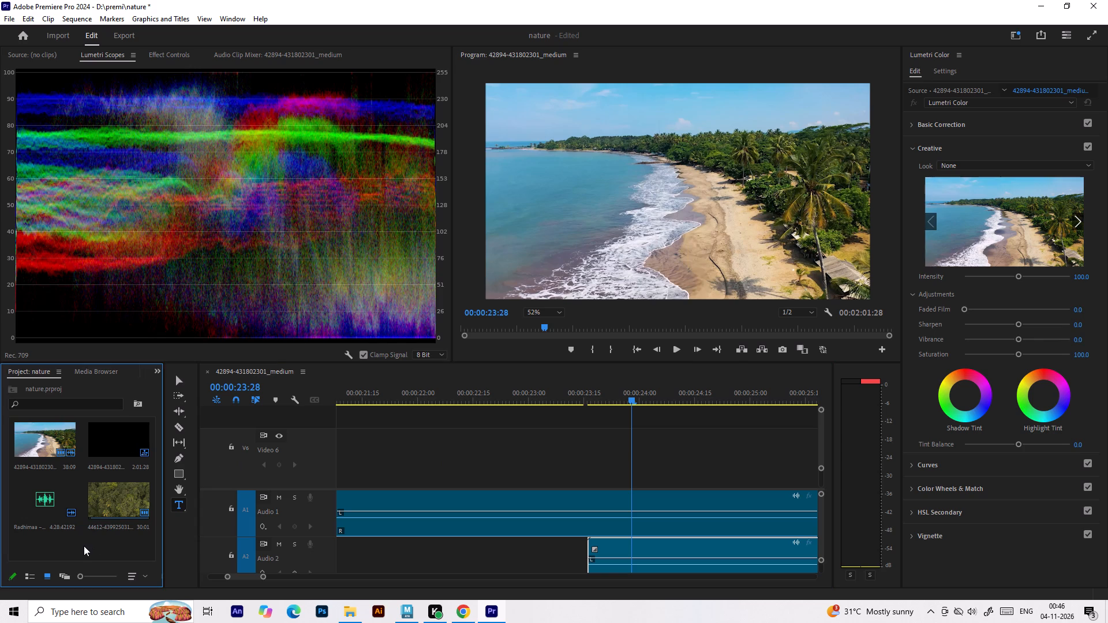
scroll(313, 223, down, 4)
click(320, 231)
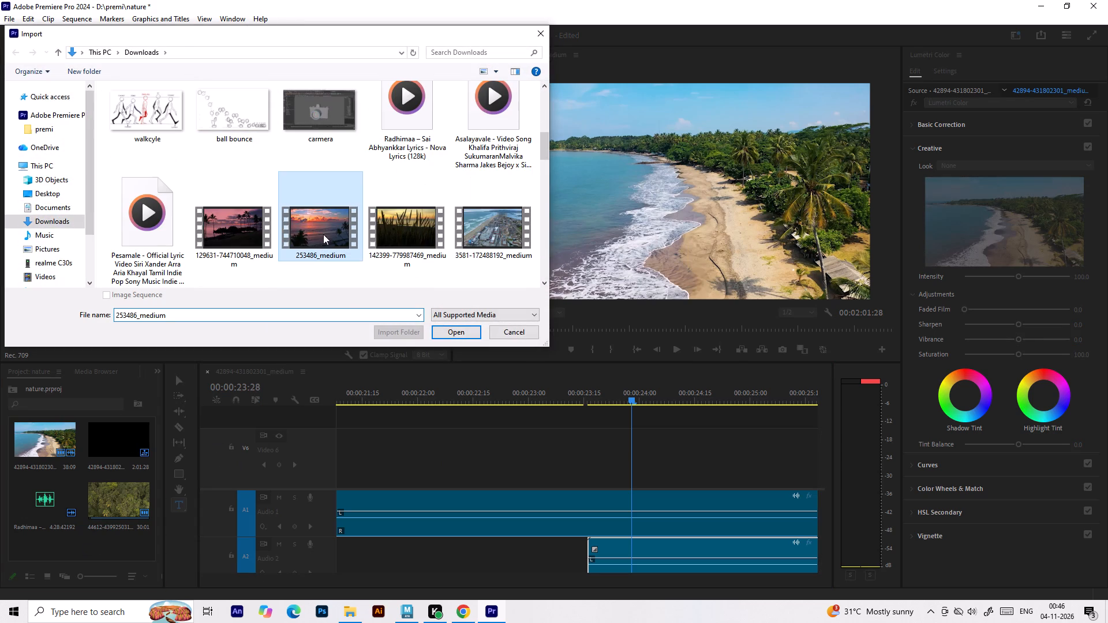
click(458, 332)
drag(51, 523, 622, 437)
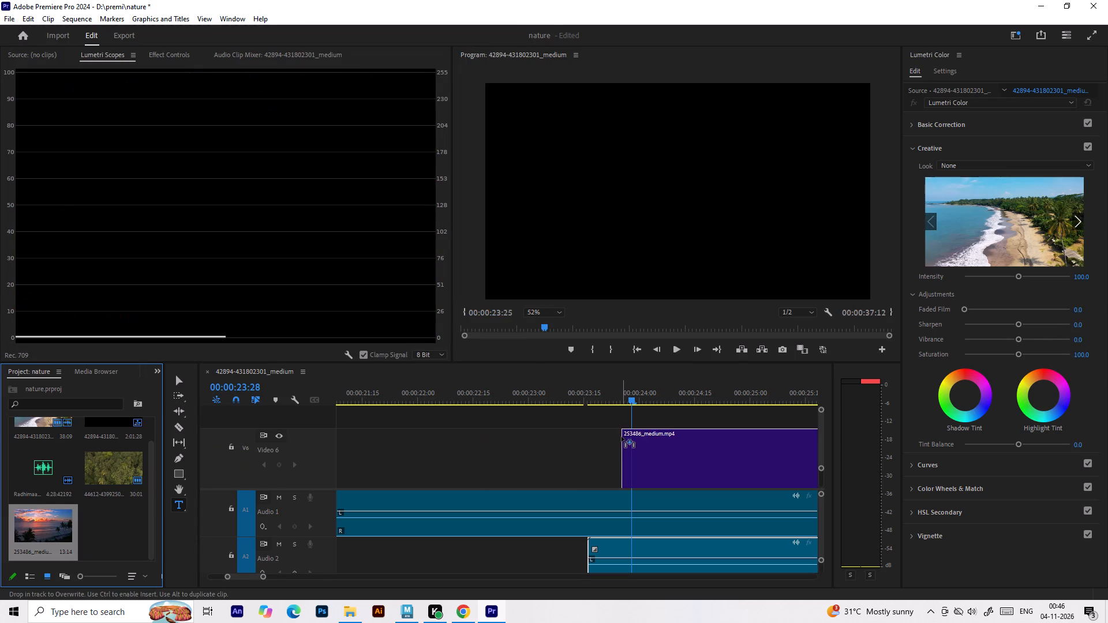
drag(622, 437, 619, 437)
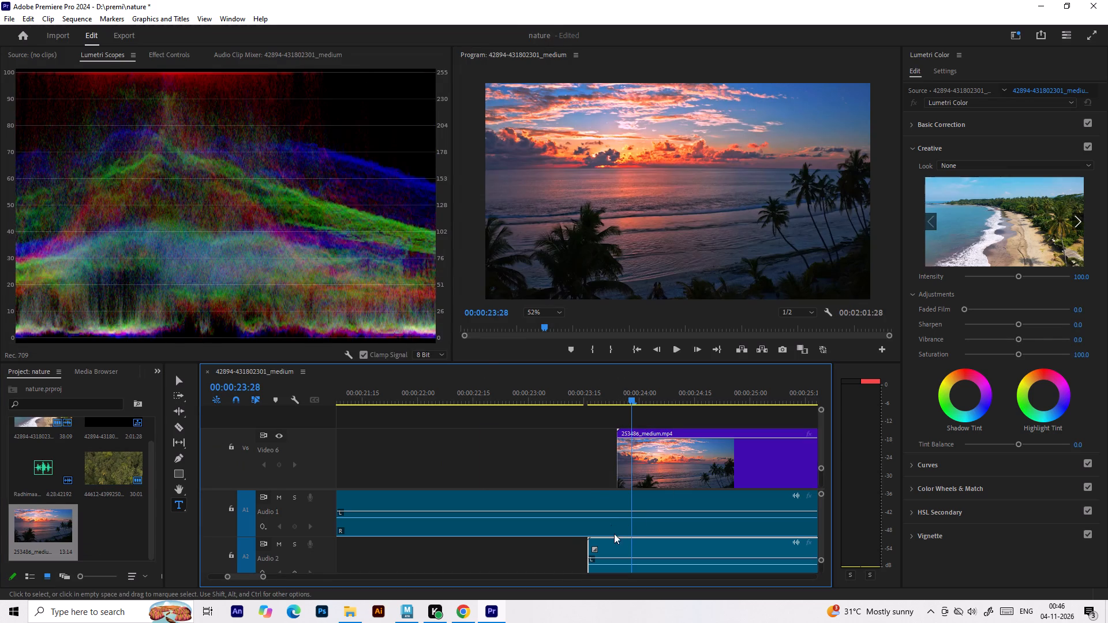
Adjust the video track heights so the speed ramps of both beach clips on V1 and V2 show together.
scroll(596, 495, down, 3)
click(575, 519)
click(570, 554)
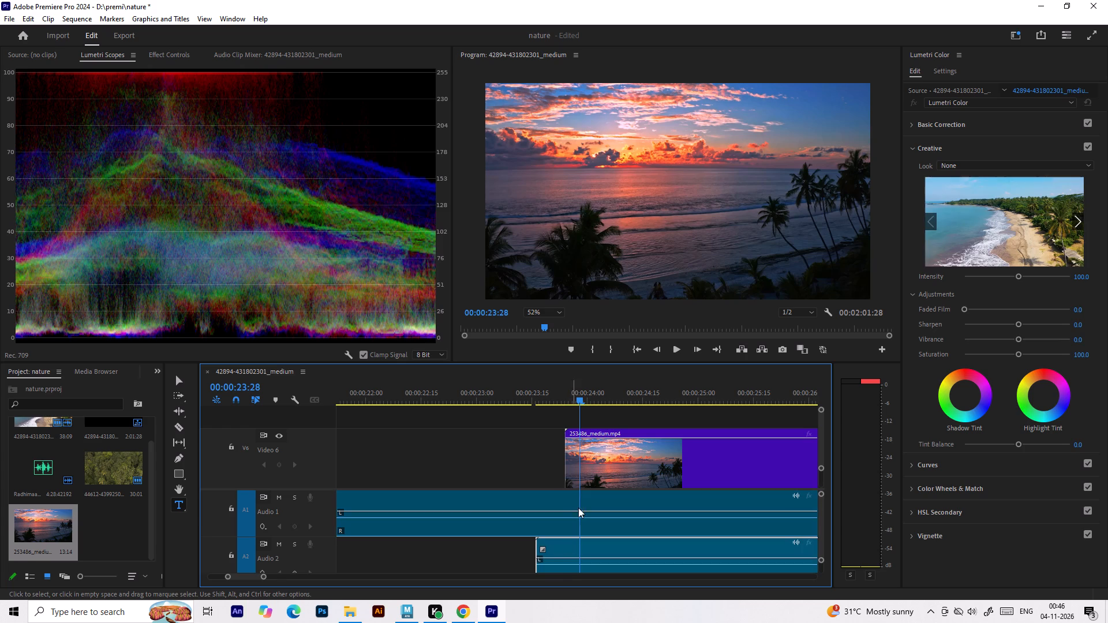
alt+scroll(585, 478, down, 7)
scroll(589, 477, down, 5)
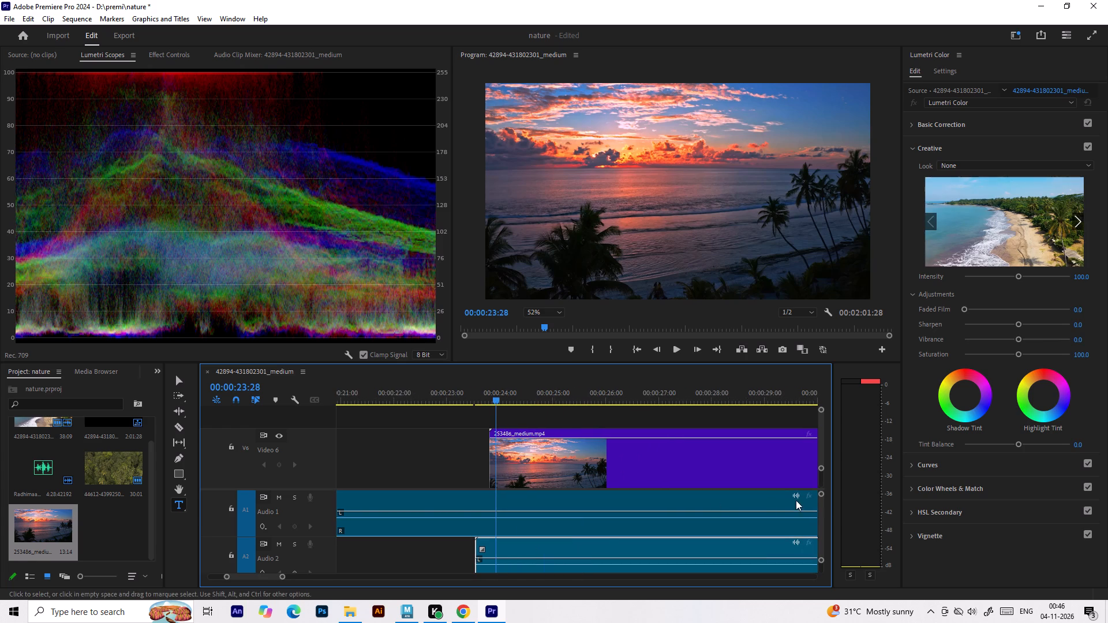
drag(823, 456, 828, 472)
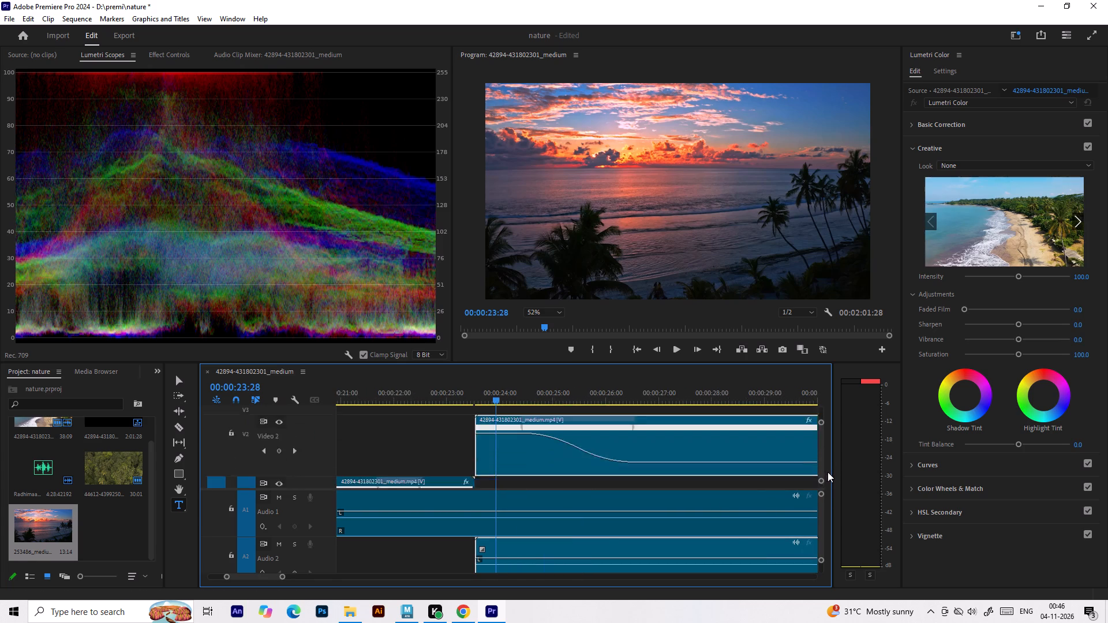
drag(828, 472, 828, 471)
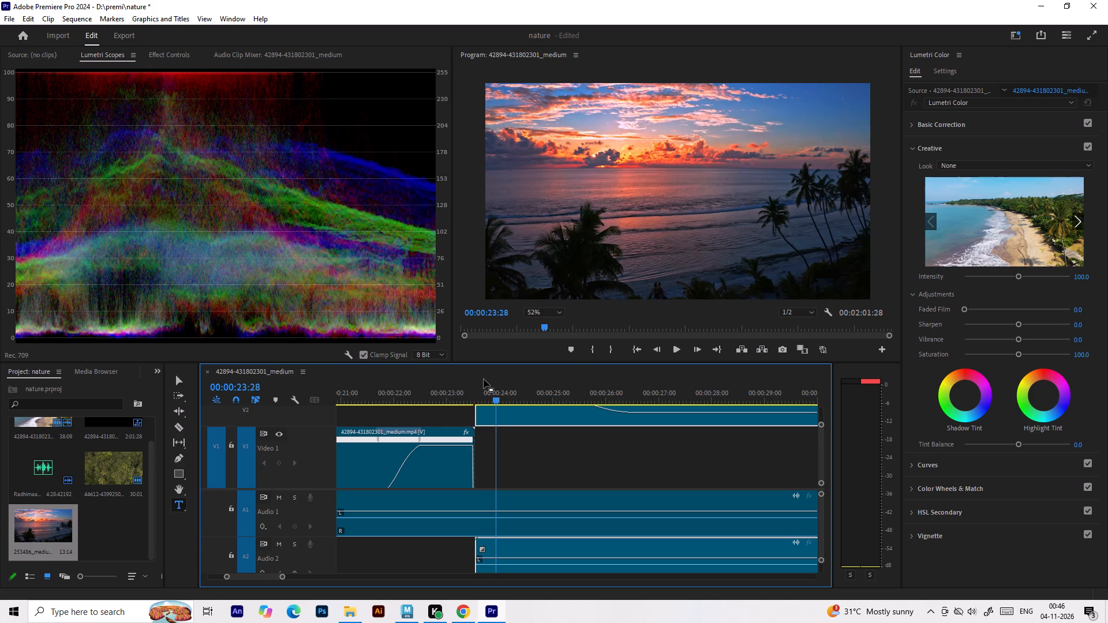
click(820, 436)
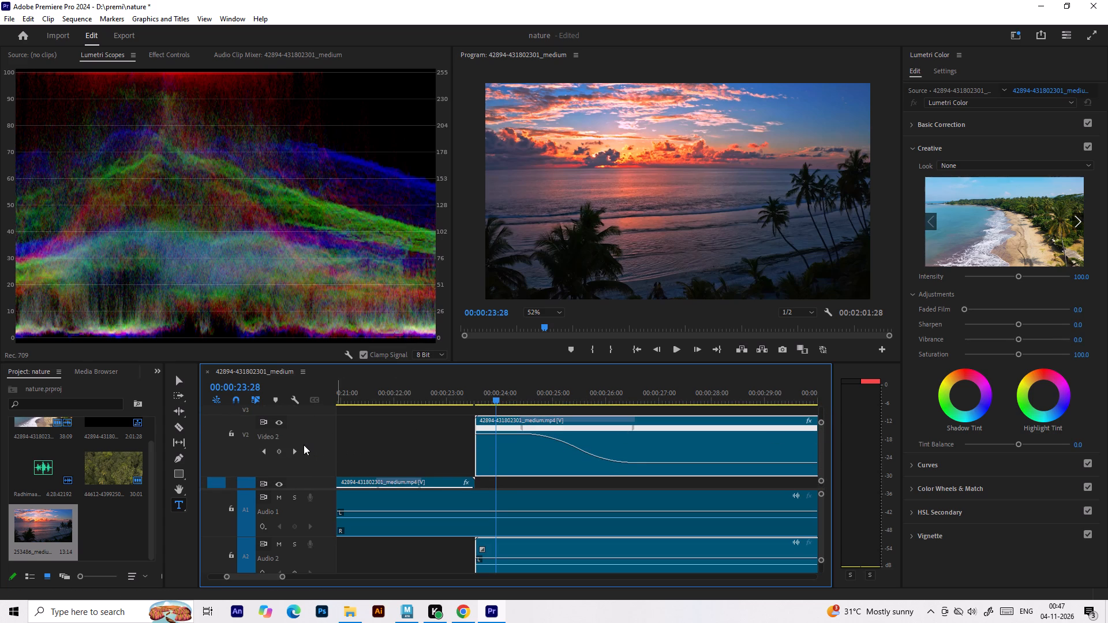
shift+scroll(304, 445, down, 7)
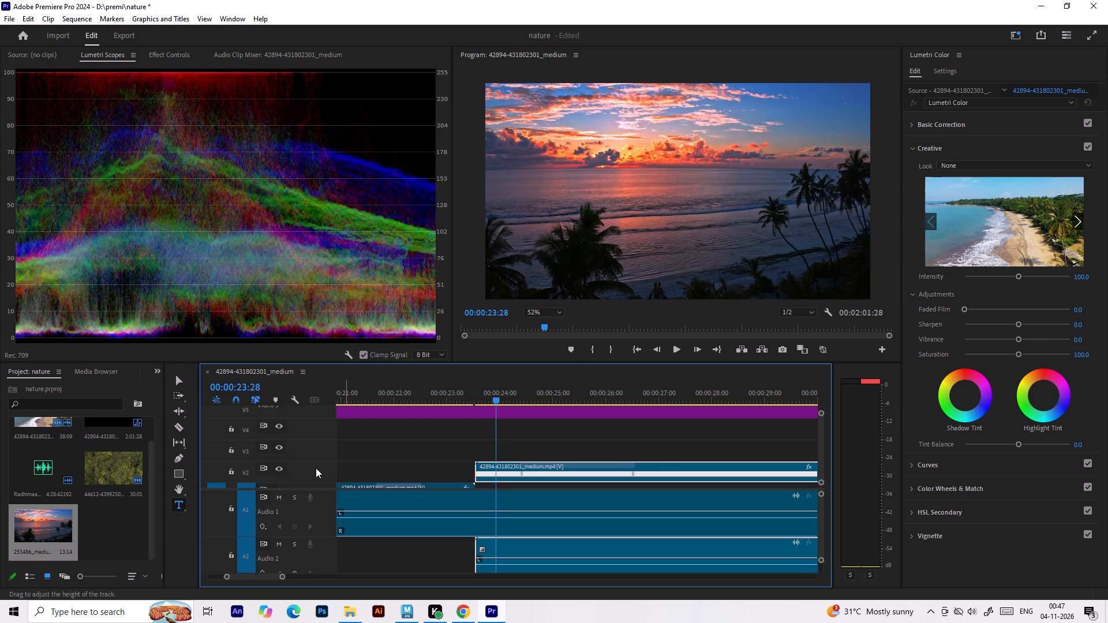
shift+scroll(316, 468, up, 4)
click(822, 443)
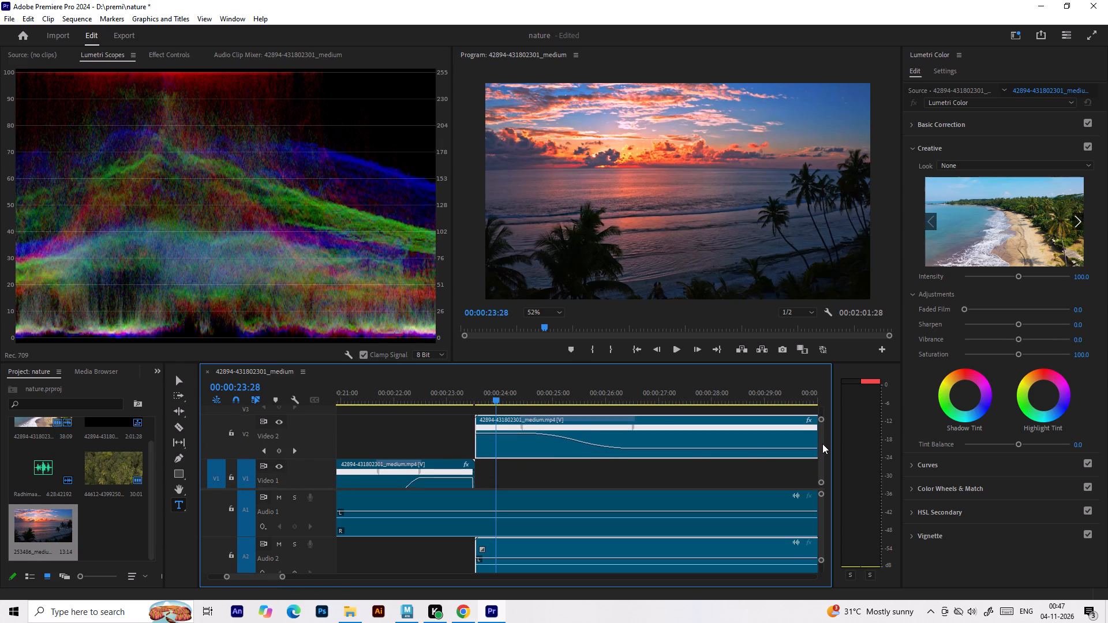
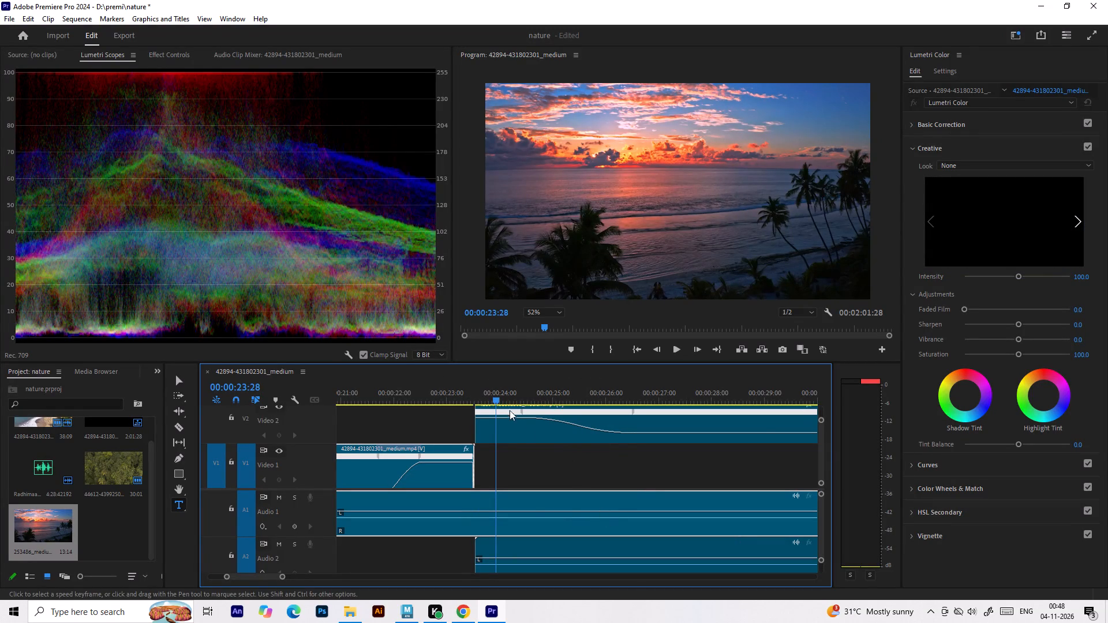
Arrange the V1 and V2 tracks so both beach clips' speed-ramp curves show on either side of their join.
drag(823, 442, 830, 446)
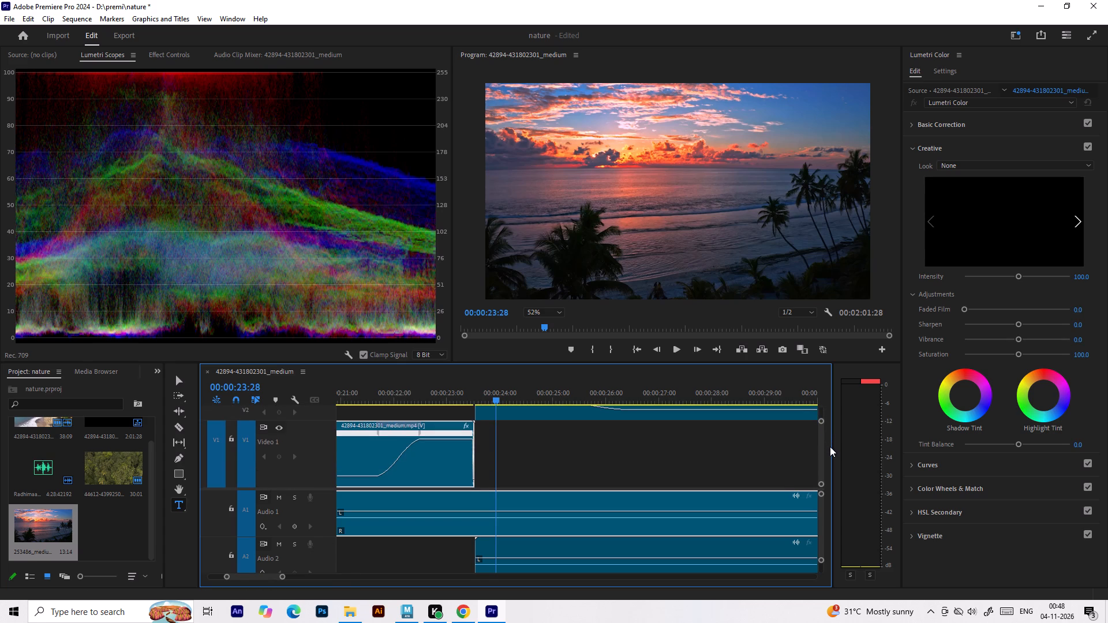
drag(830, 446, 834, 441)
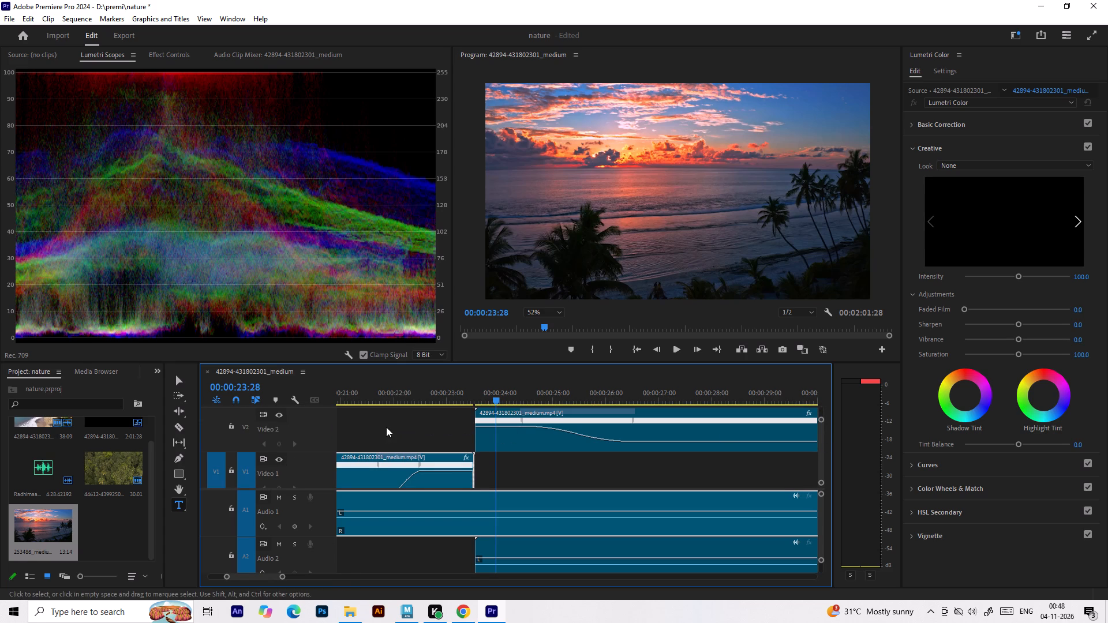
shift+scroll(328, 432, down, 1)
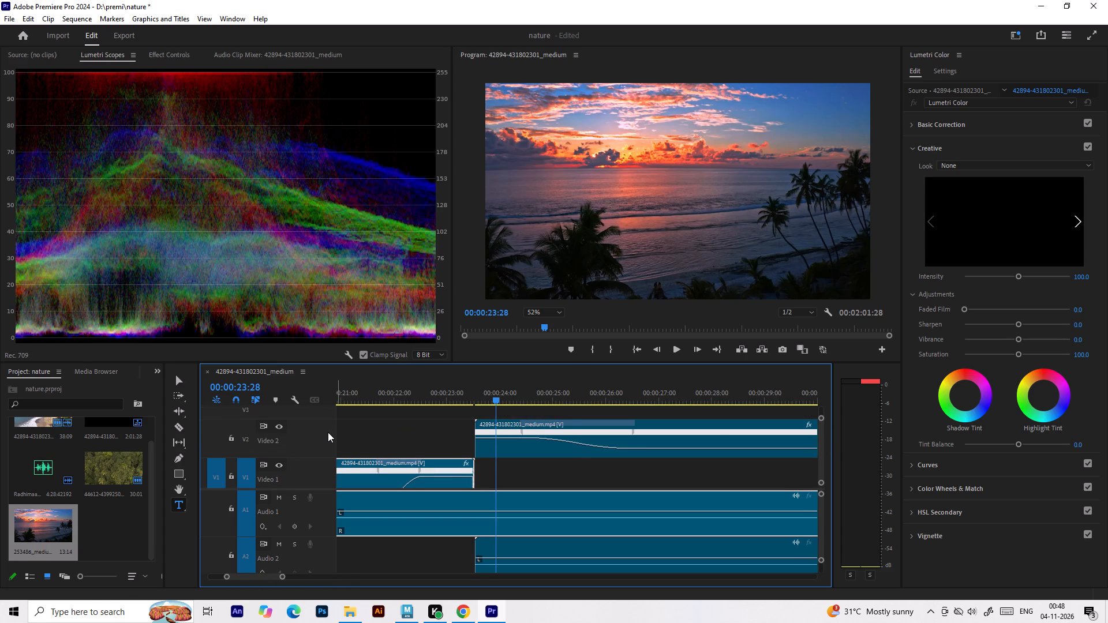
shift+scroll(328, 432, down, 1)
shift+scroll(442, 455, up, 1)
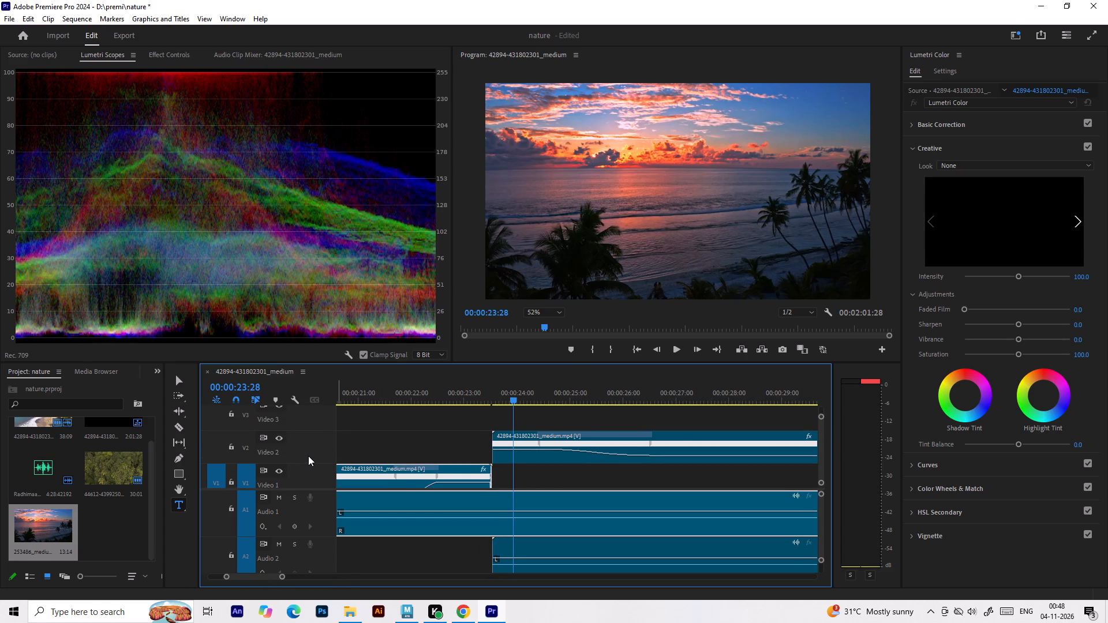
shift+scroll(308, 456, up, 2)
shift+scroll(308, 456, down, 1)
shift+scroll(308, 456, up, 1)
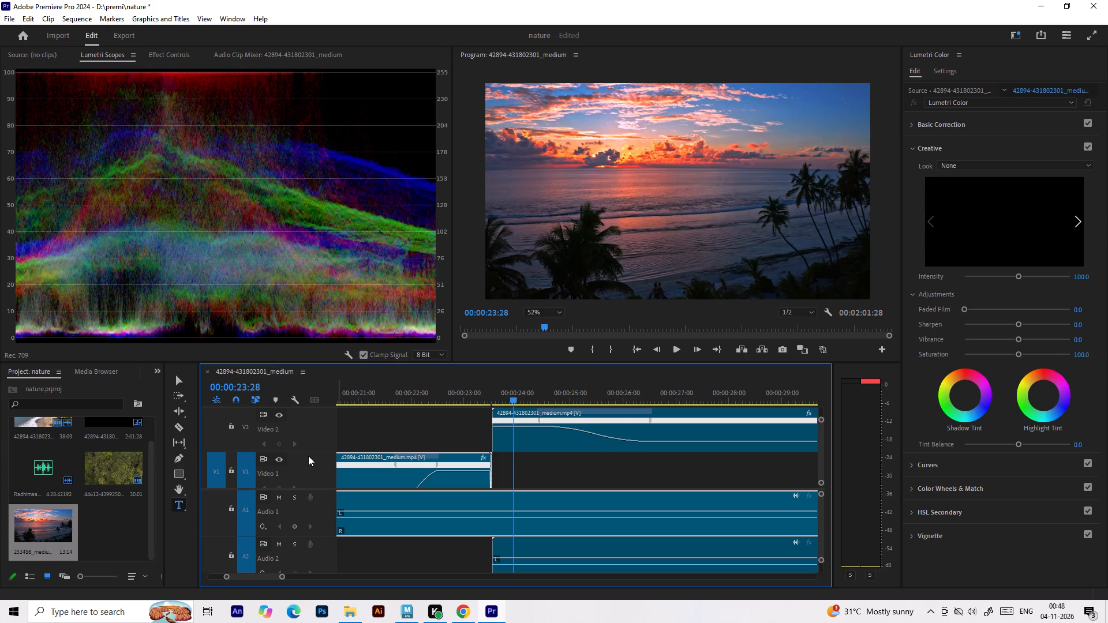
alt+scroll(422, 445, up, 2)
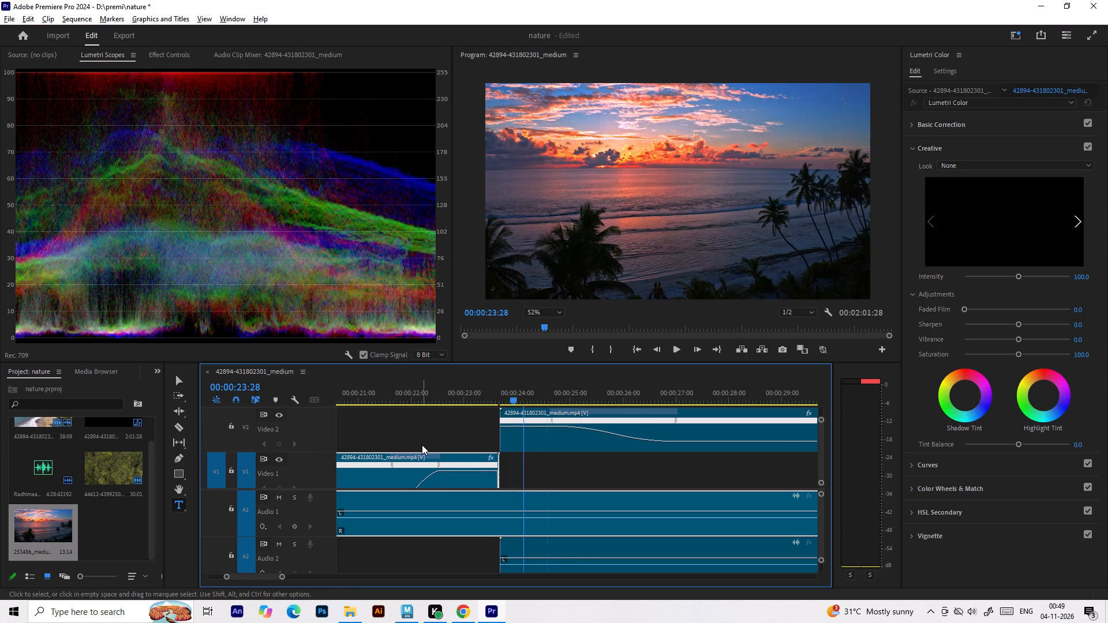
alt+scroll(422, 445, up, 3)
alt+scroll(484, 434, up, 4)
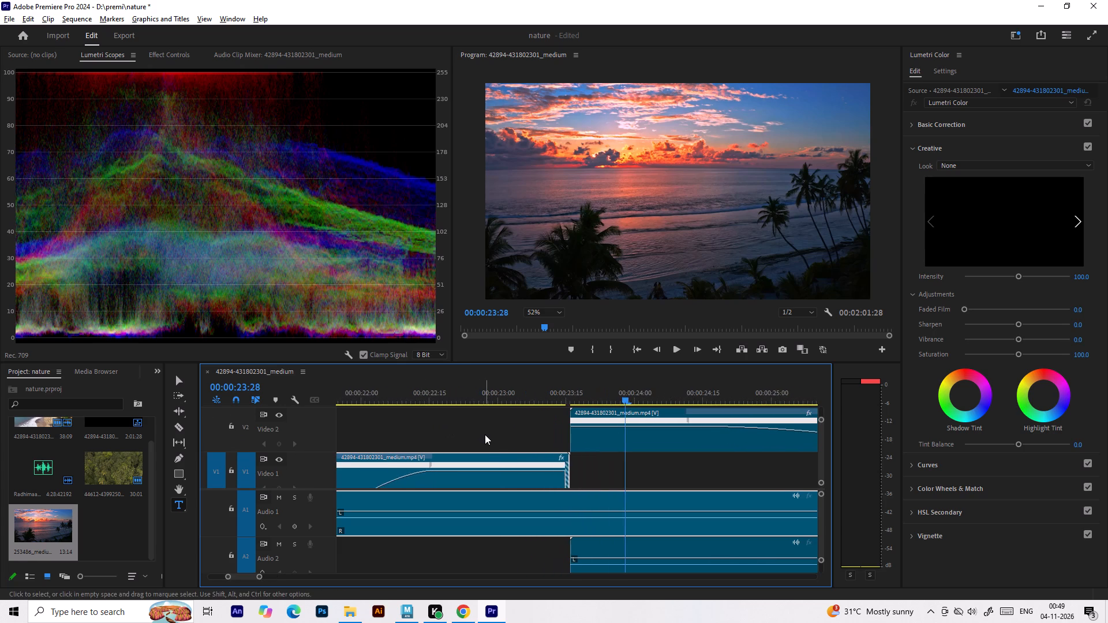
alt+scroll(485, 435, down, 3)
alt+scroll(545, 436, up, 4)
alt+scroll(545, 436, down, 5)
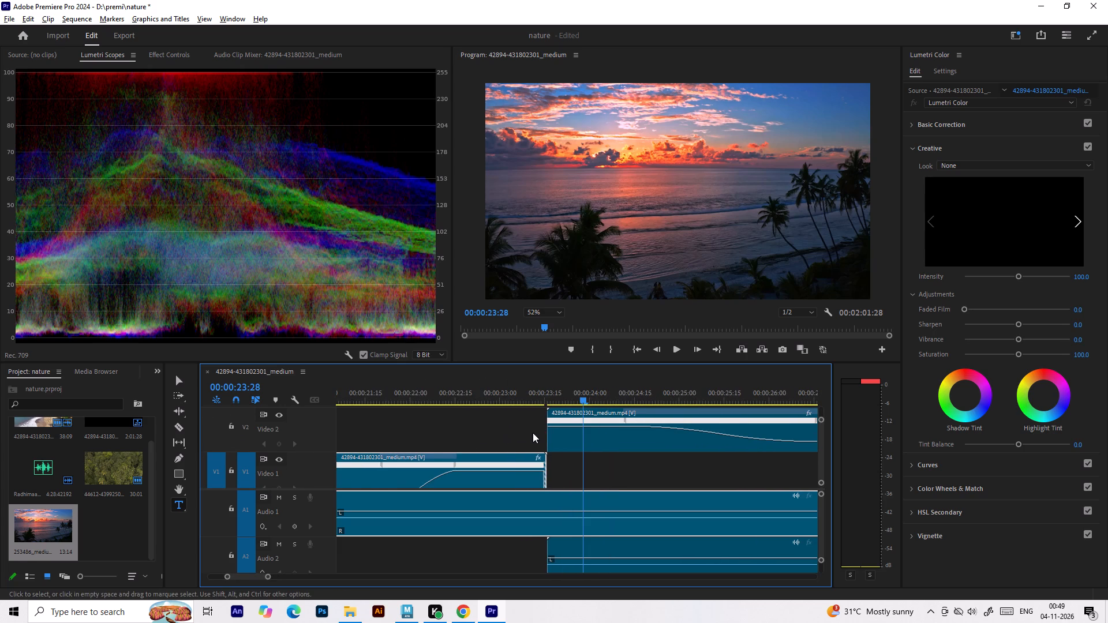
alt+scroll(533, 433, up, 2)
alt+scroll(533, 433, down, 2)
alt+scroll(533, 433, up, 4)
alt+scroll(533, 433, down, 3)
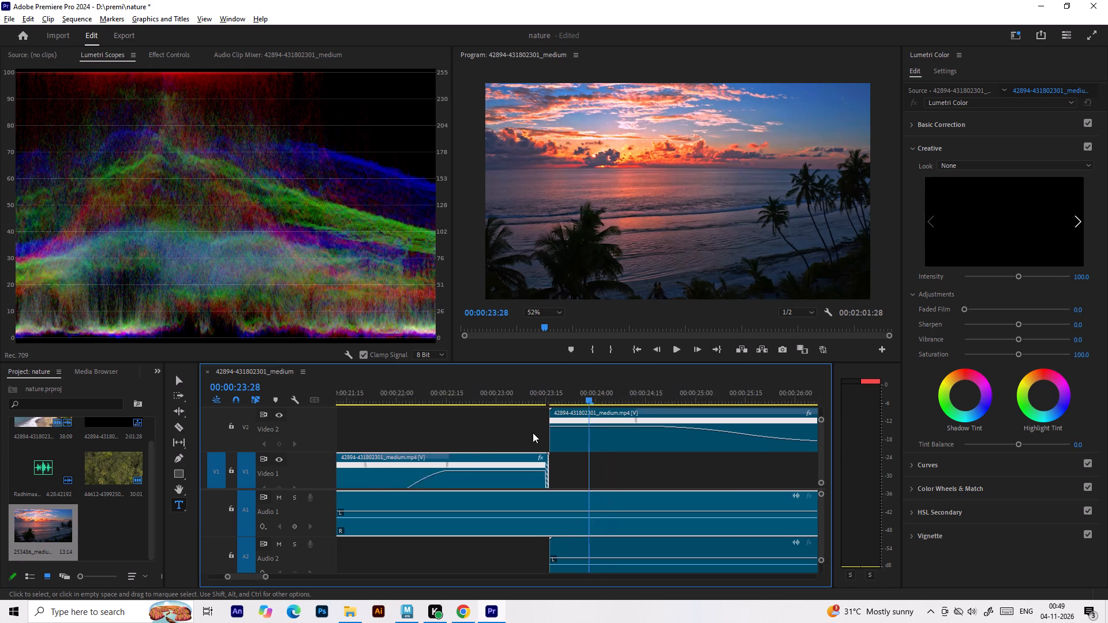
alt+scroll(533, 433, down, 8)
alt+scroll(533, 433, up, 9)
alt+scroll(534, 433, down, 5)
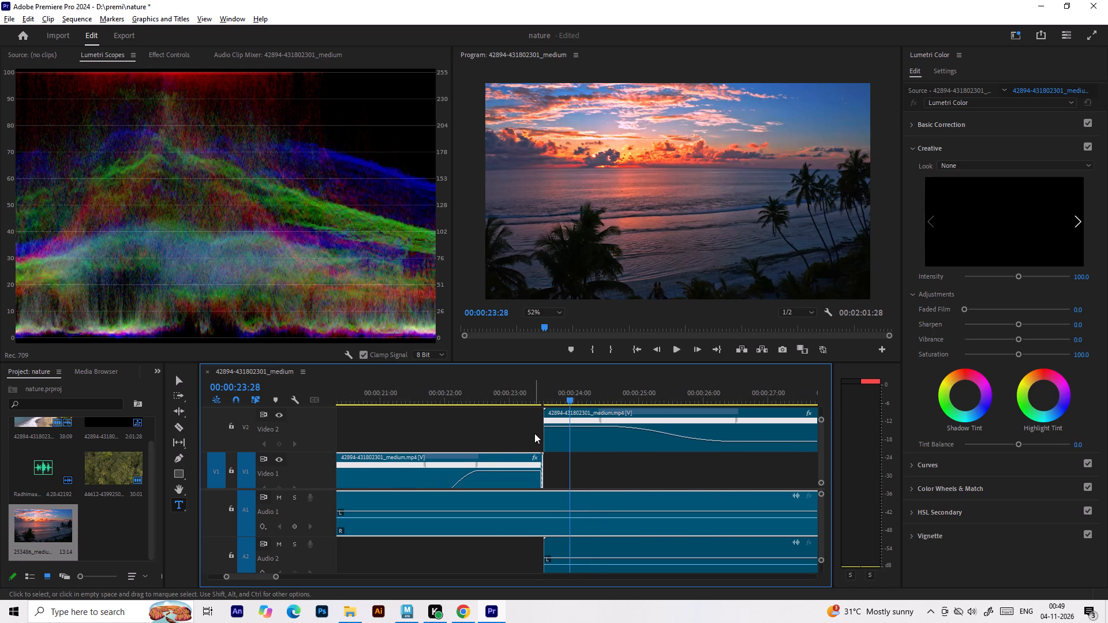
alt+scroll(559, 432, up, 7)
alt+scroll(559, 432, down, 6)
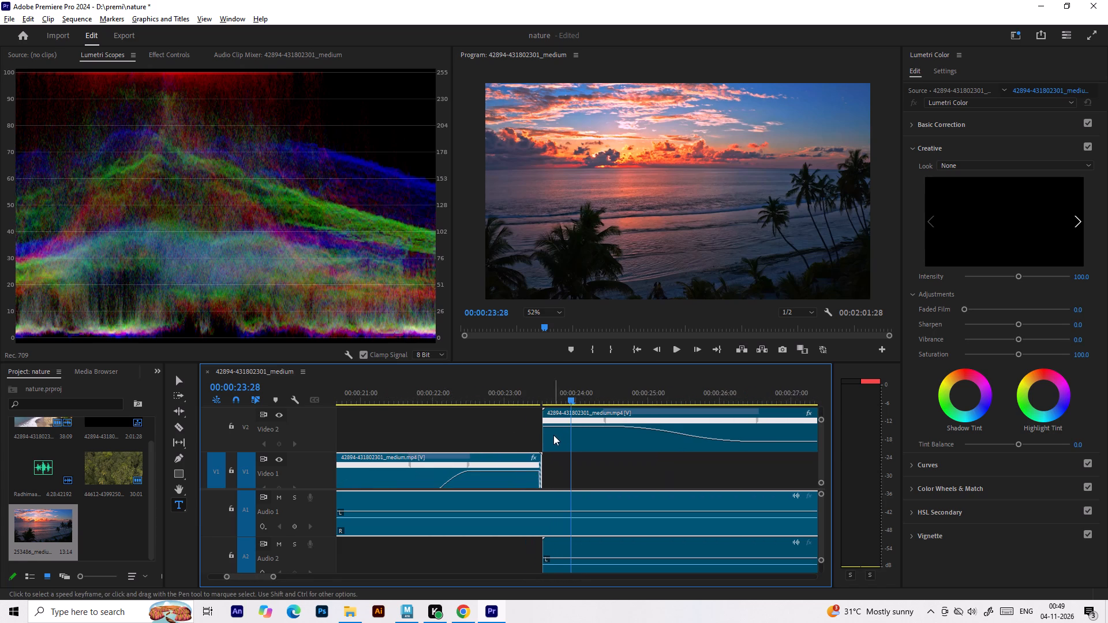
alt+scroll(552, 435, up, 3)
alt+scroll(552, 435, down, 4)
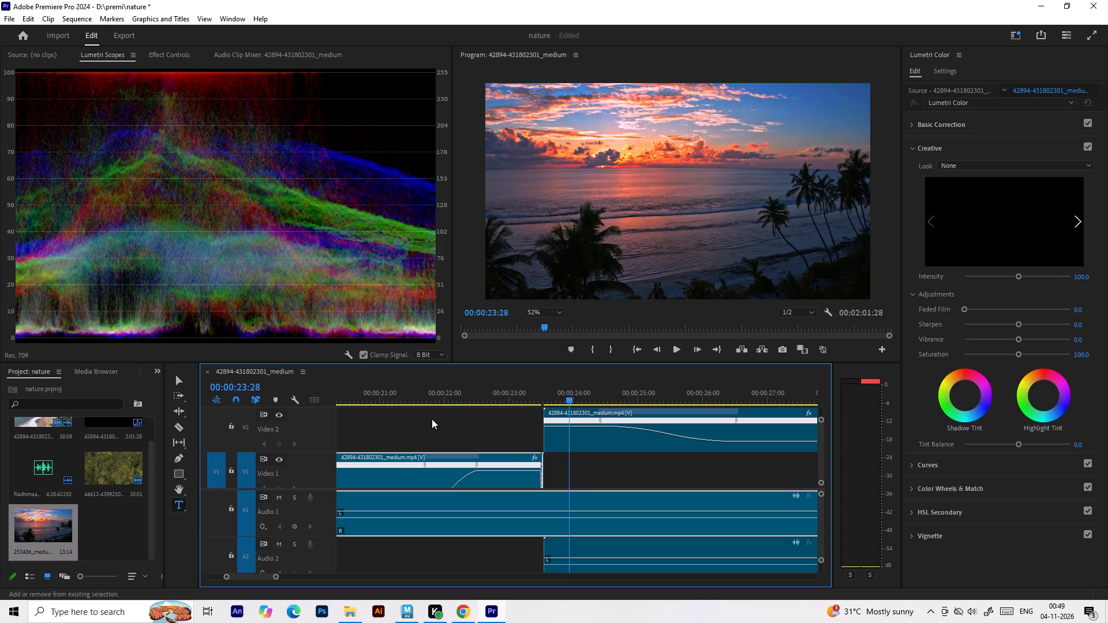
Take a full-window screenshot of the speed ramps and save it as a PNG named speed ramp in Sheetal_vid.
key(shift+super+s)
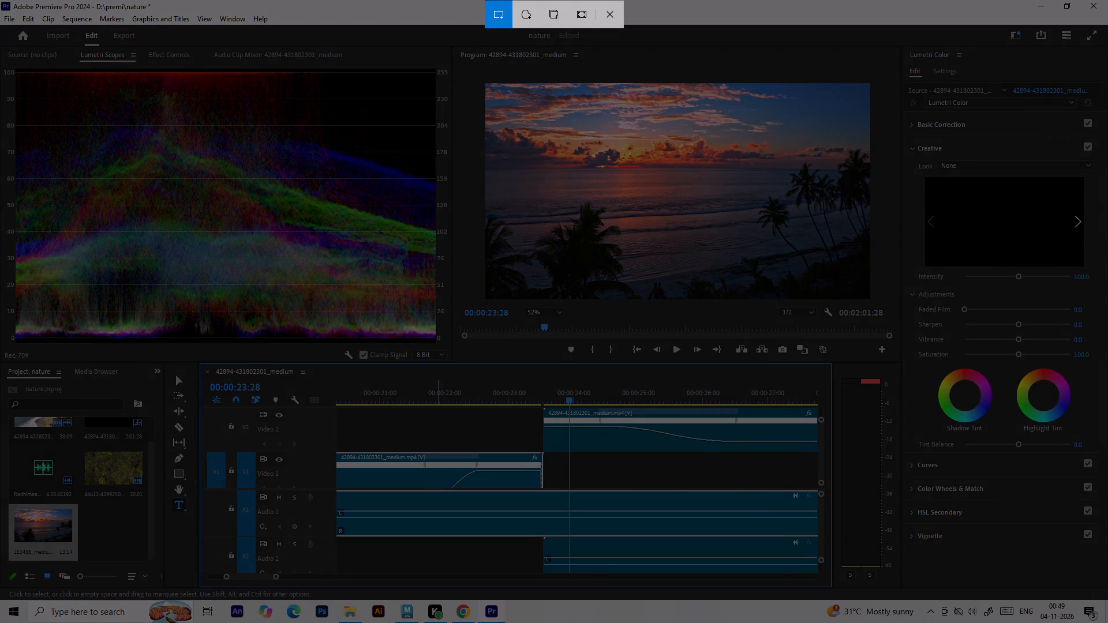
drag(0, 0, 466, 463)
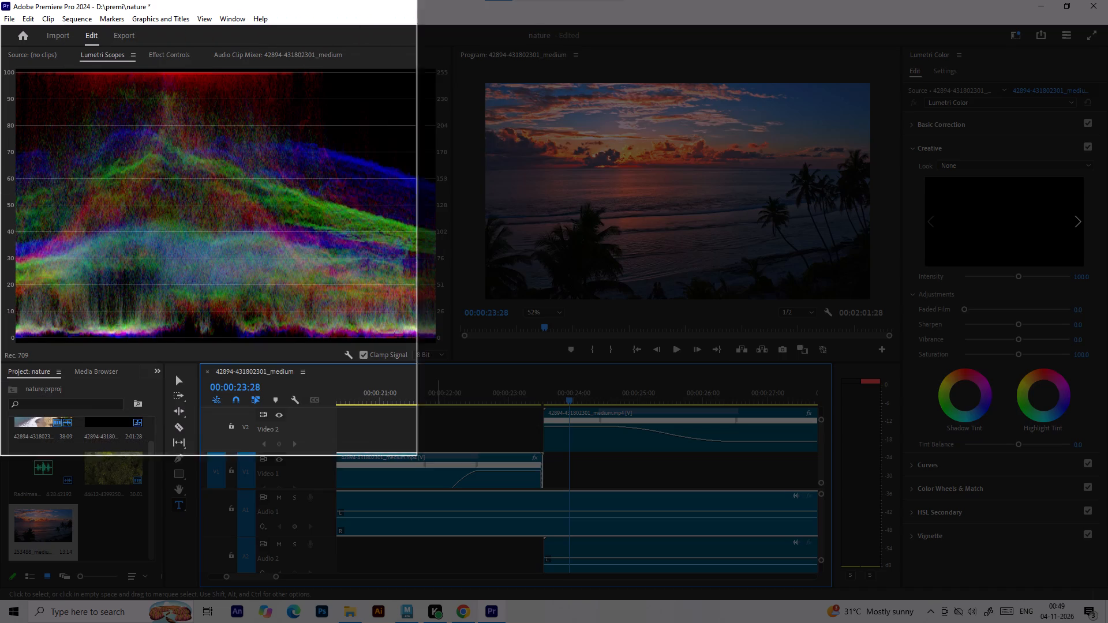
drag(466, 463, 1107, 600)
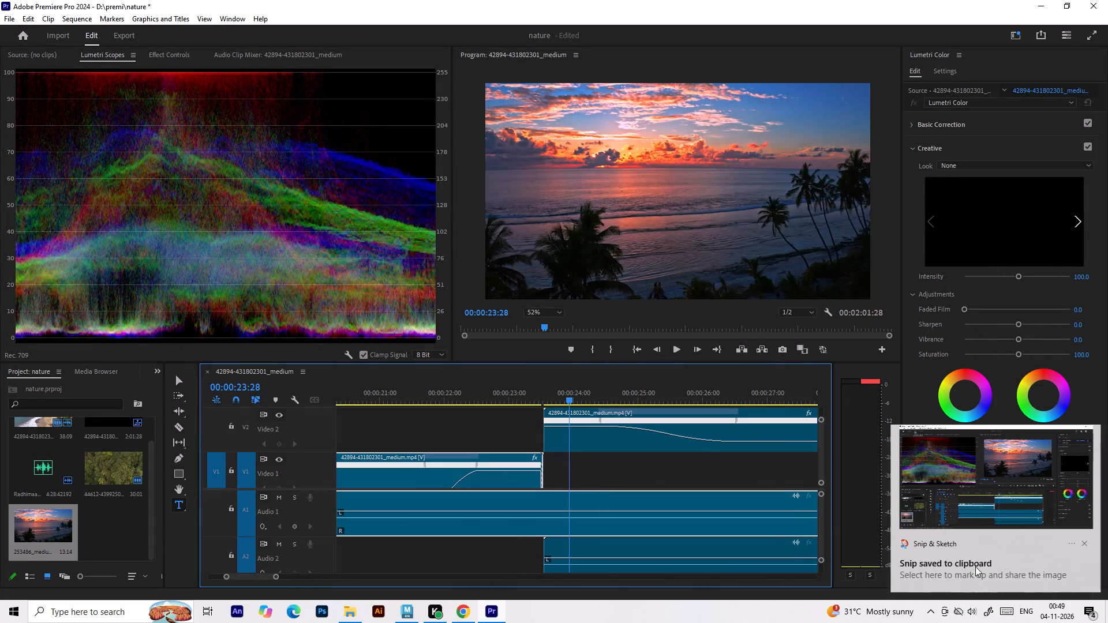
click(983, 495)
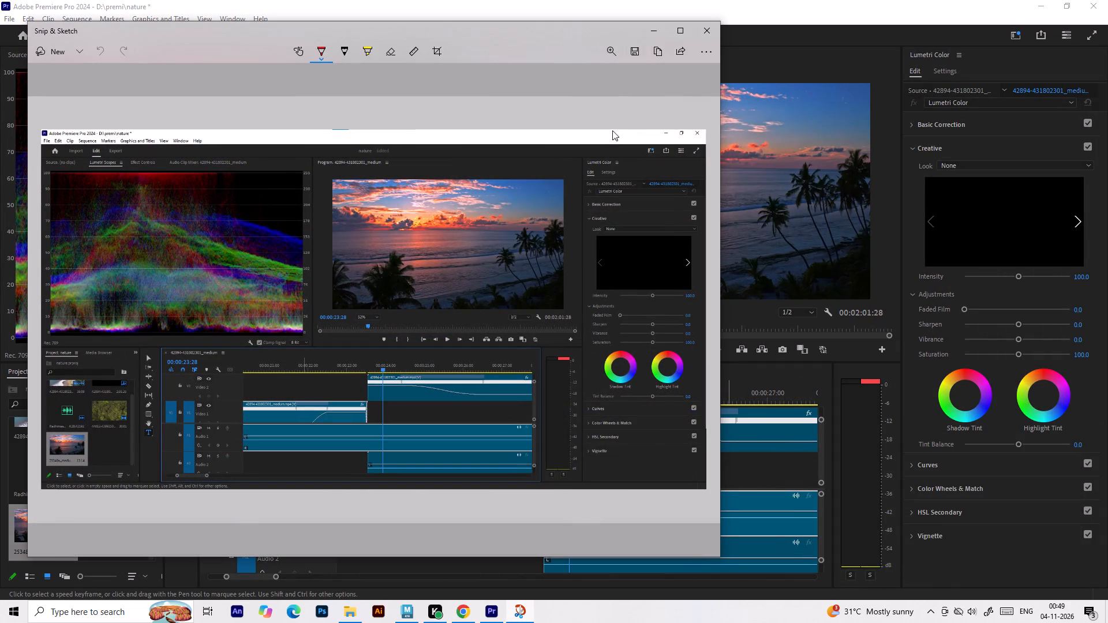
click(634, 47)
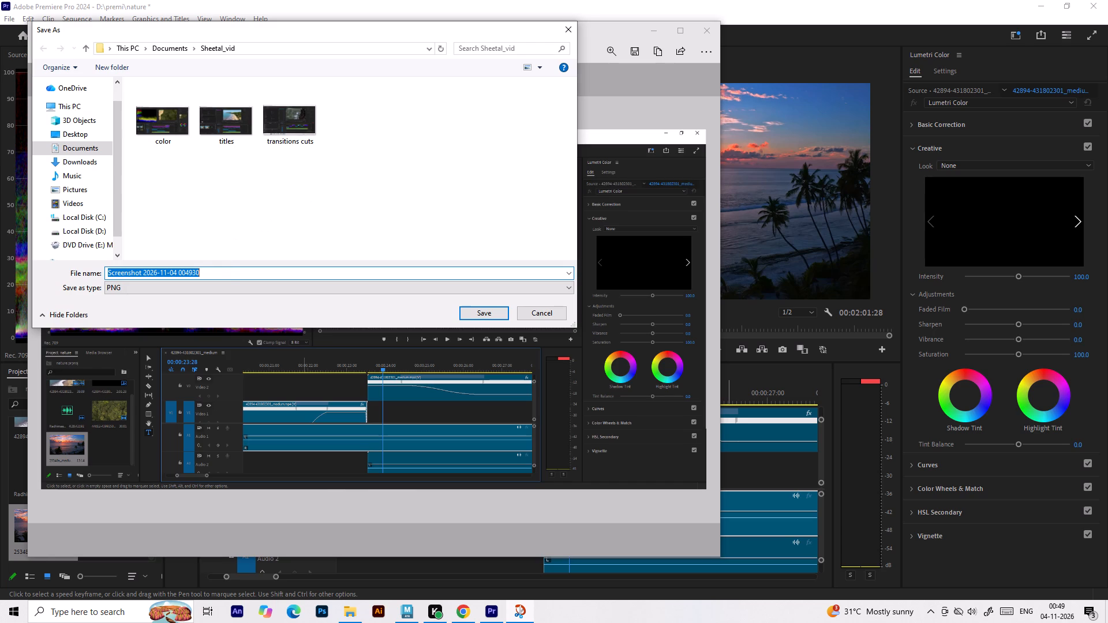
text(speed ramp)
key(Return)
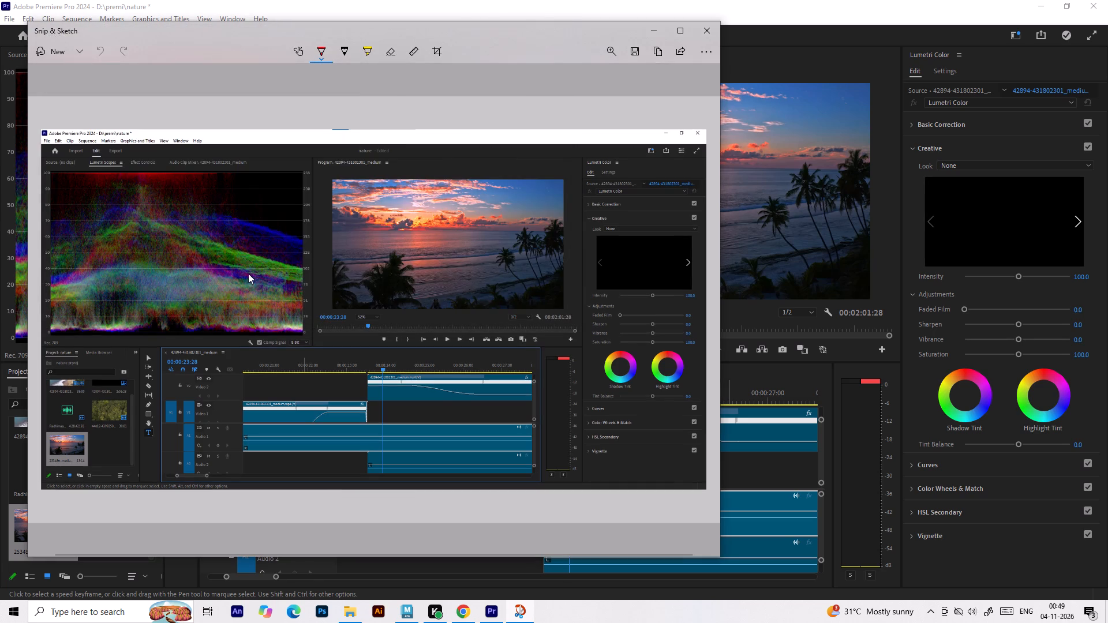
click(699, 26)
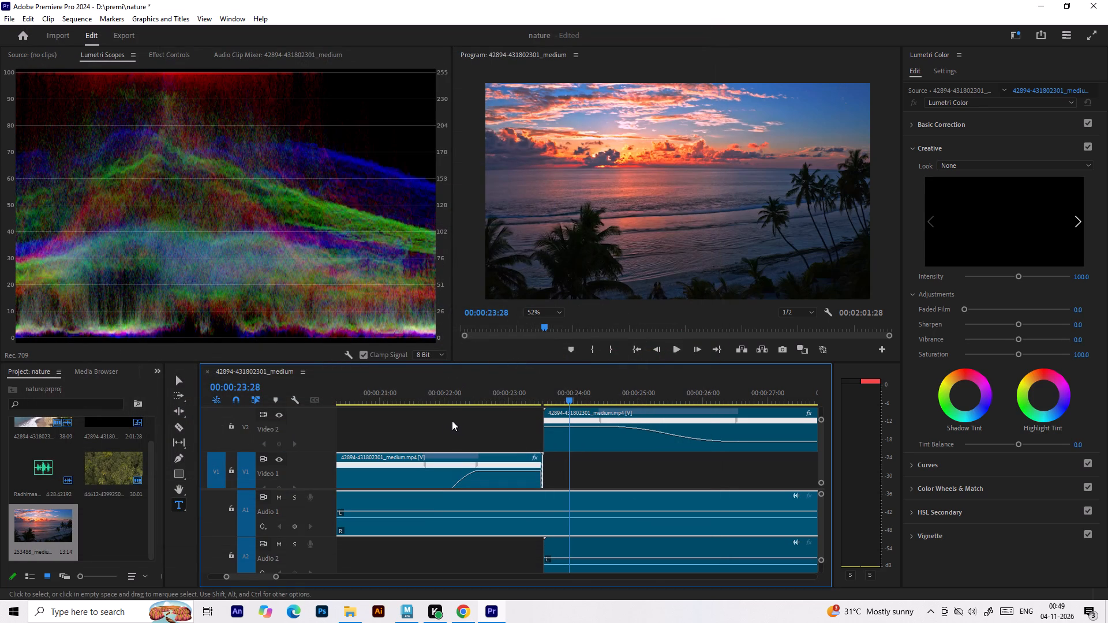
Split the music clip on A3 at about 00:00:21:15 and 00:00:22:20 to isolate a short piece.
alt+scroll(521, 497, down, 5)
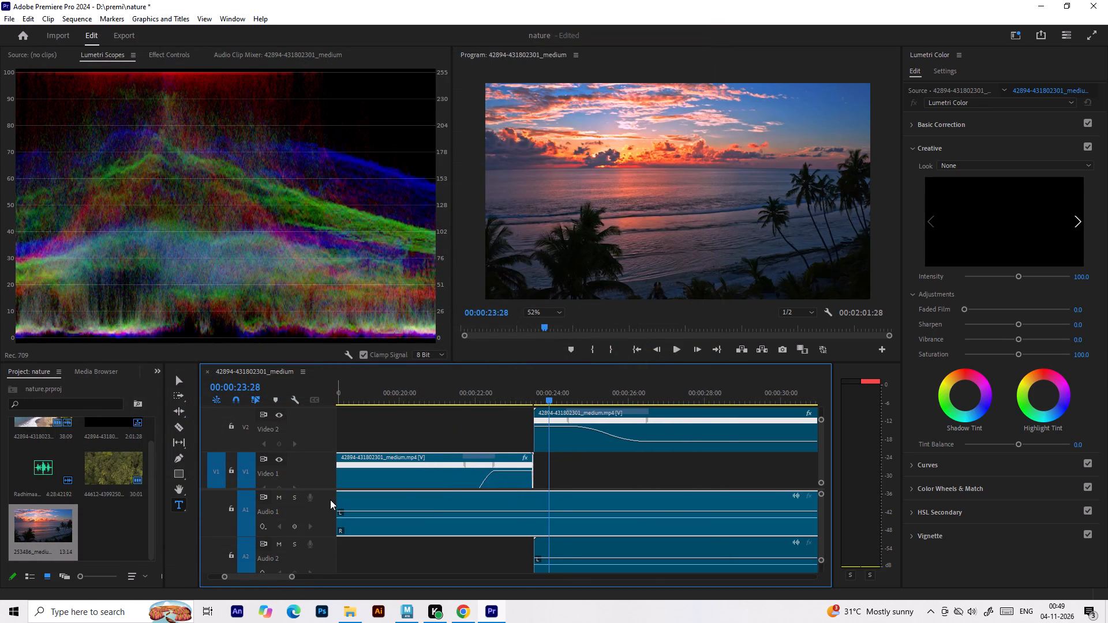
shift+scroll(321, 504, down, 6)
click(493, 526)
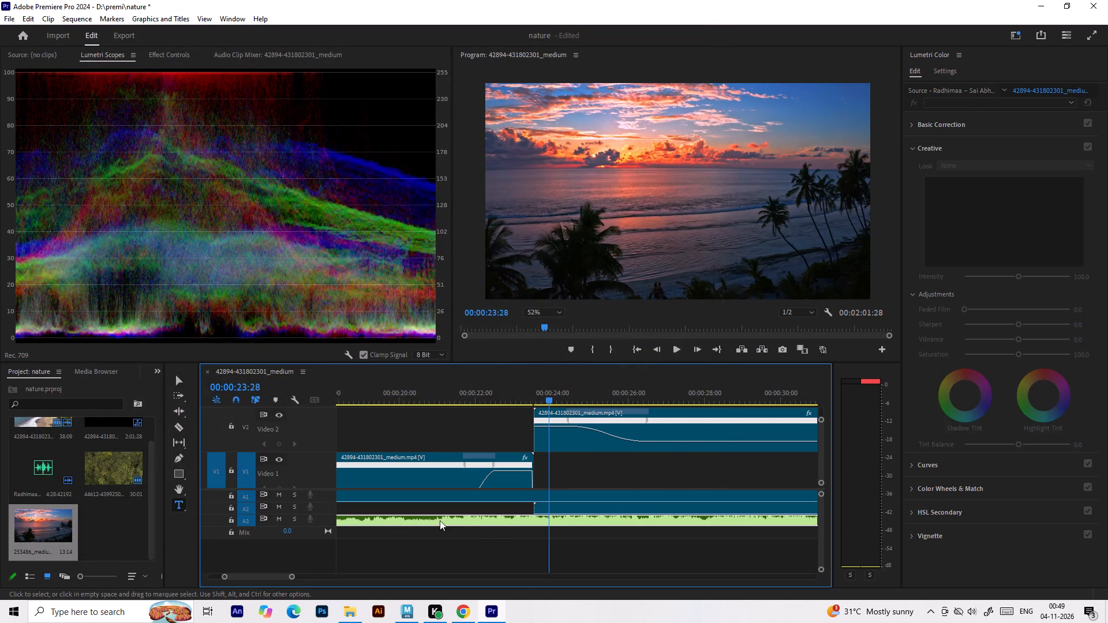
key(c)
click(455, 516)
key(v)
key(c)
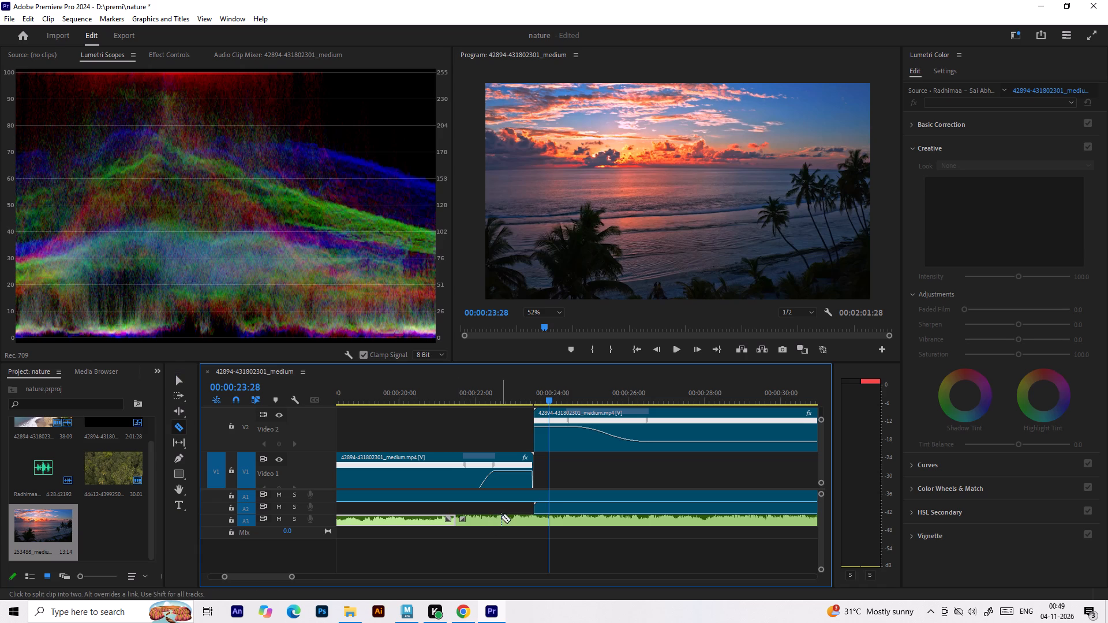
click(500, 517)
key(v)
click(482, 519)
alt+drag(475, 520, 539, 534)
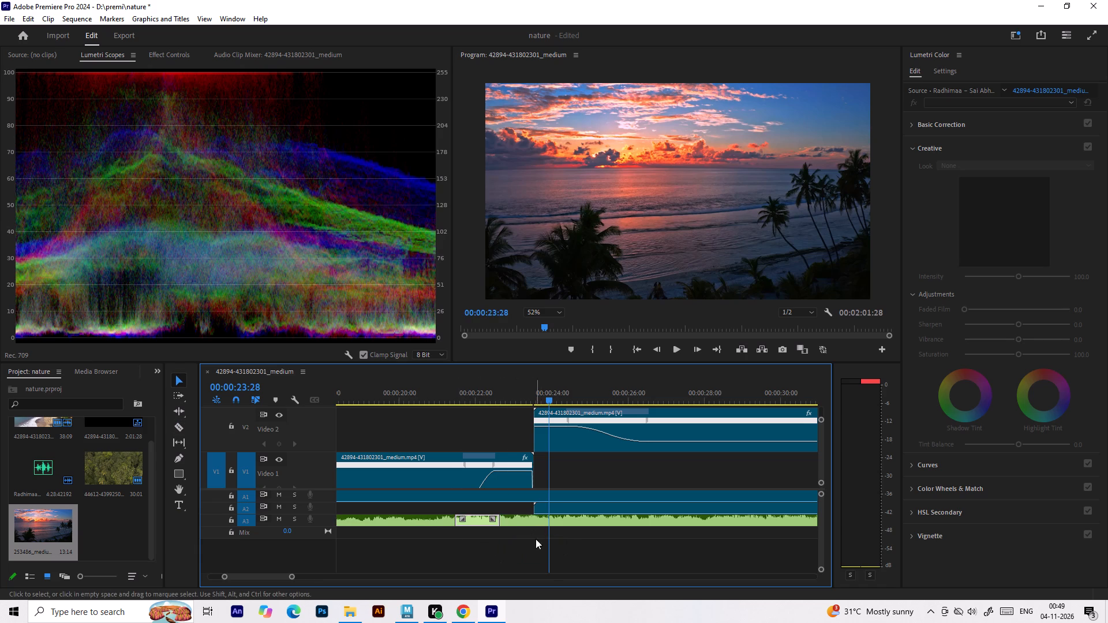
Add one video track after Video 6 and five standard audio tracks after Audio 3.
right_click(255, 549)
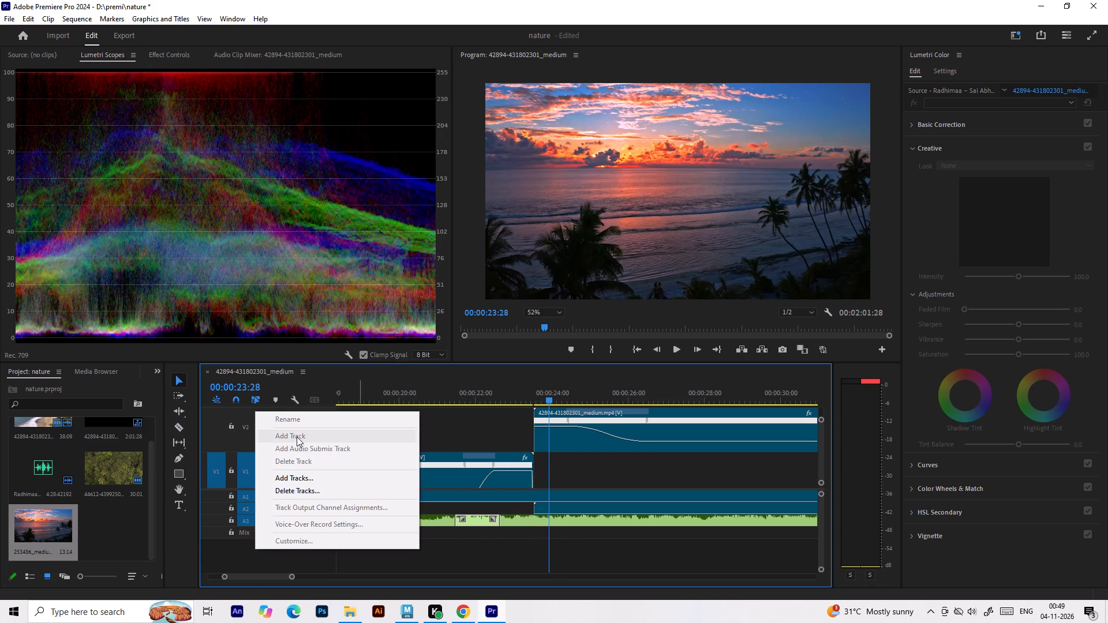
click(308, 481)
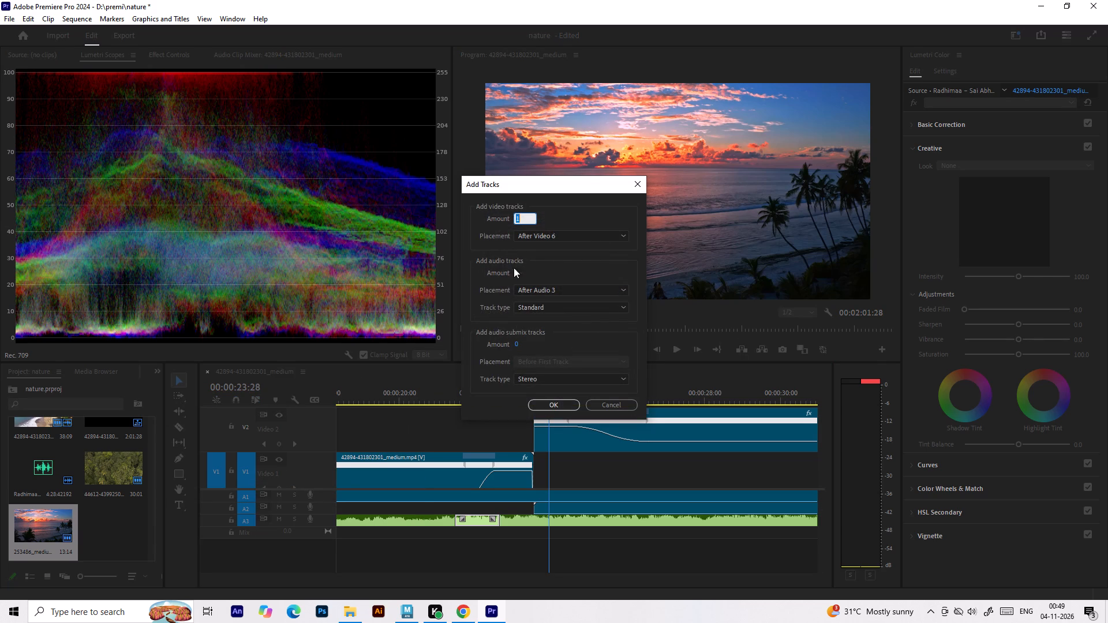
click(516, 343)
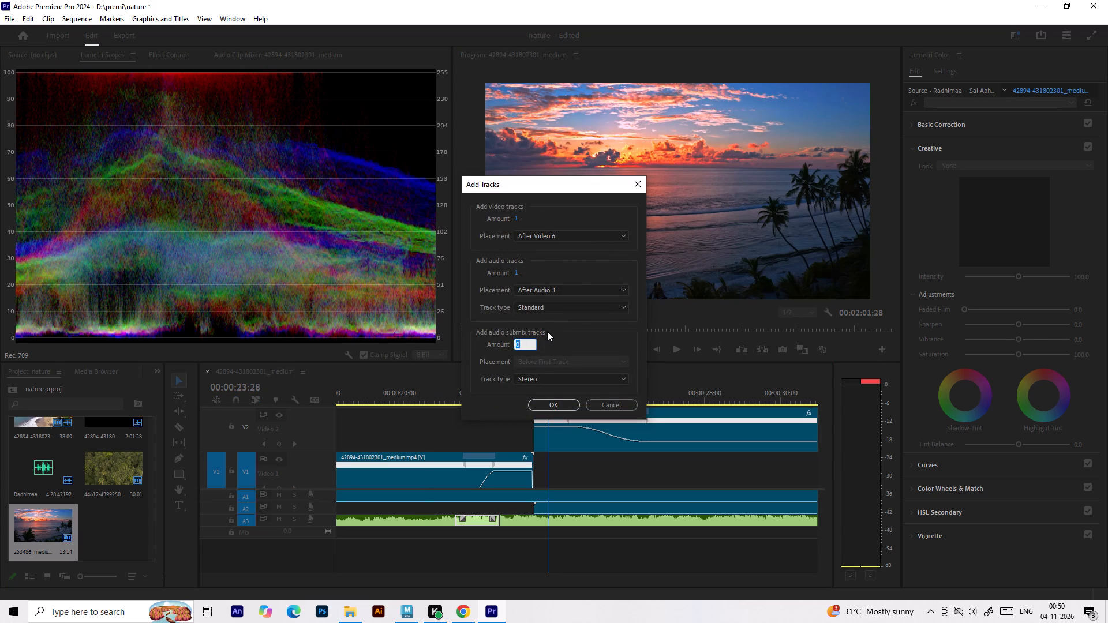
click(521, 271)
click(515, 274)
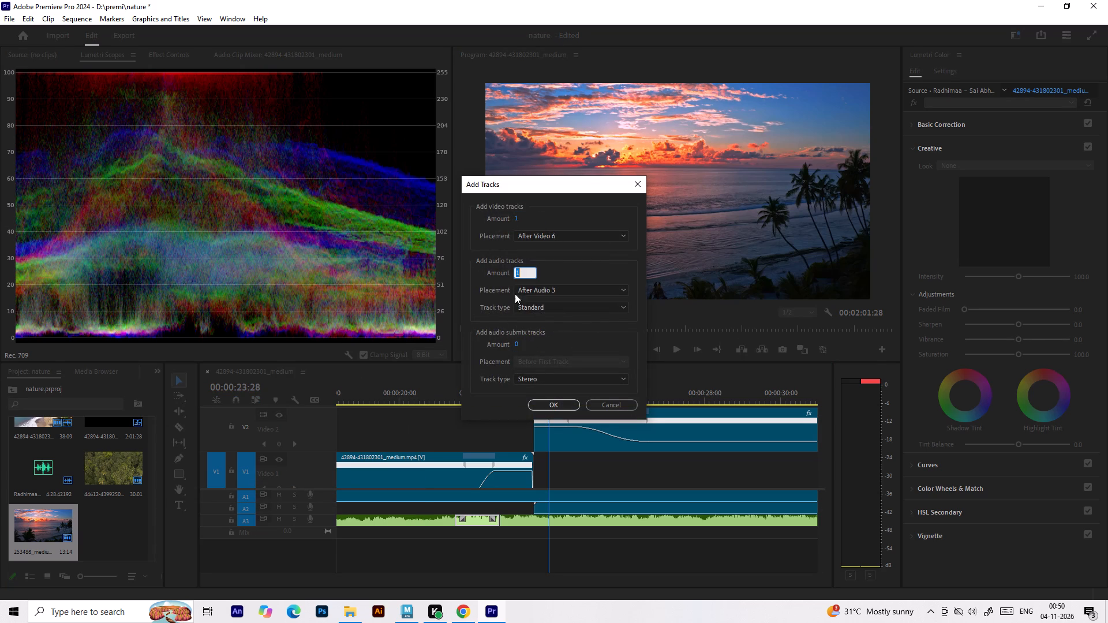
key(5)
key(Return)
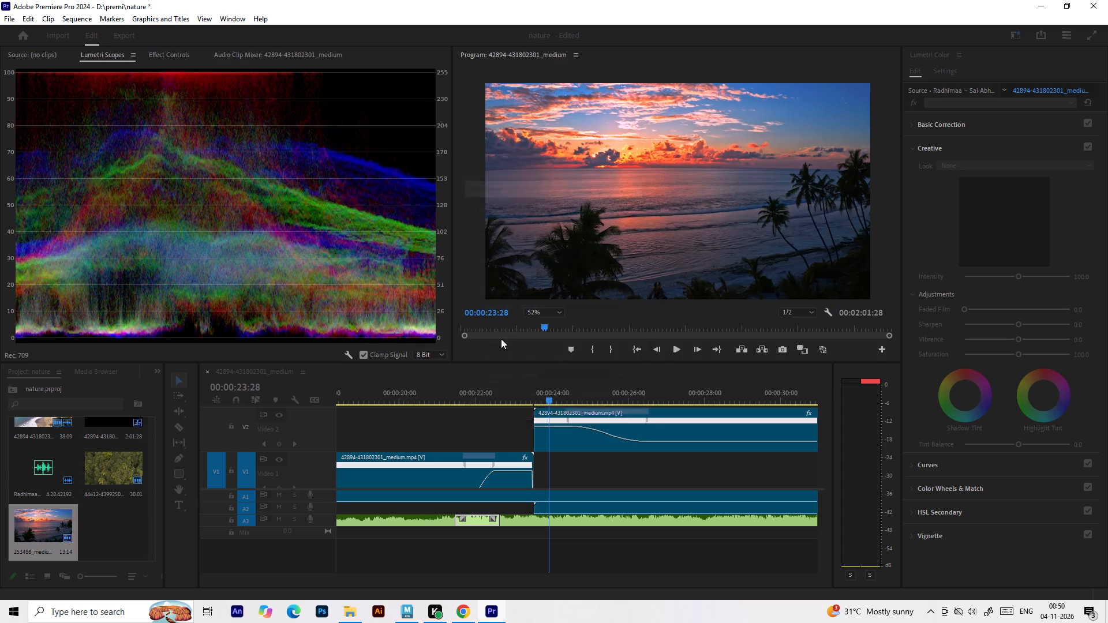
Duplicate the short music piece onto A5 directly below it, onto A4 just before it, and onto A6 just after it.
drag(825, 509, 823, 520)
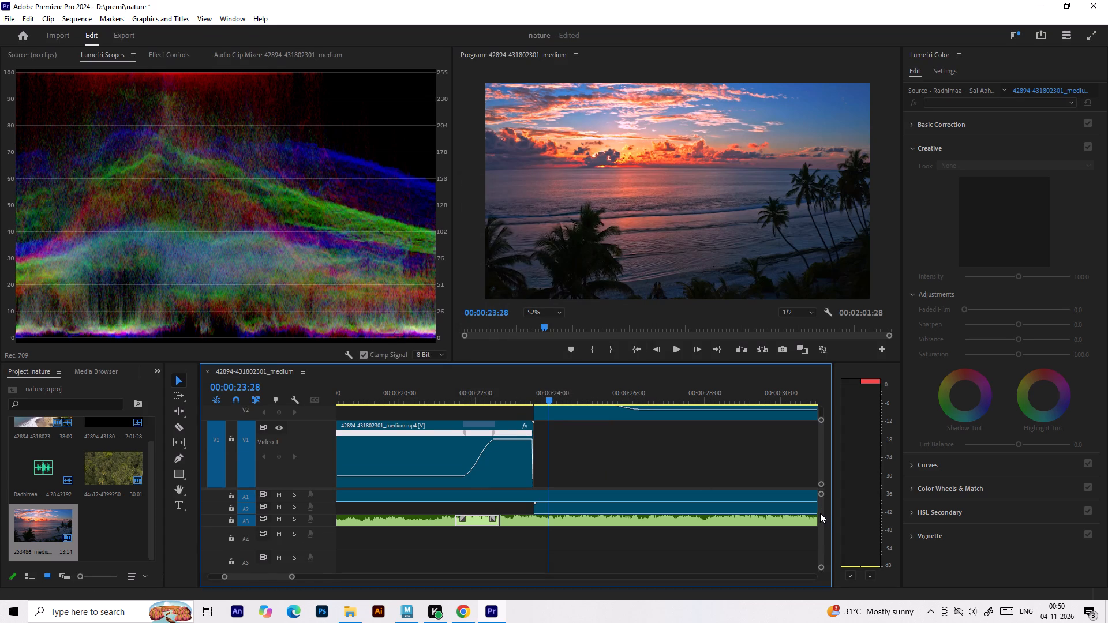
click(820, 513)
shift+scroll(316, 513, down, 6)
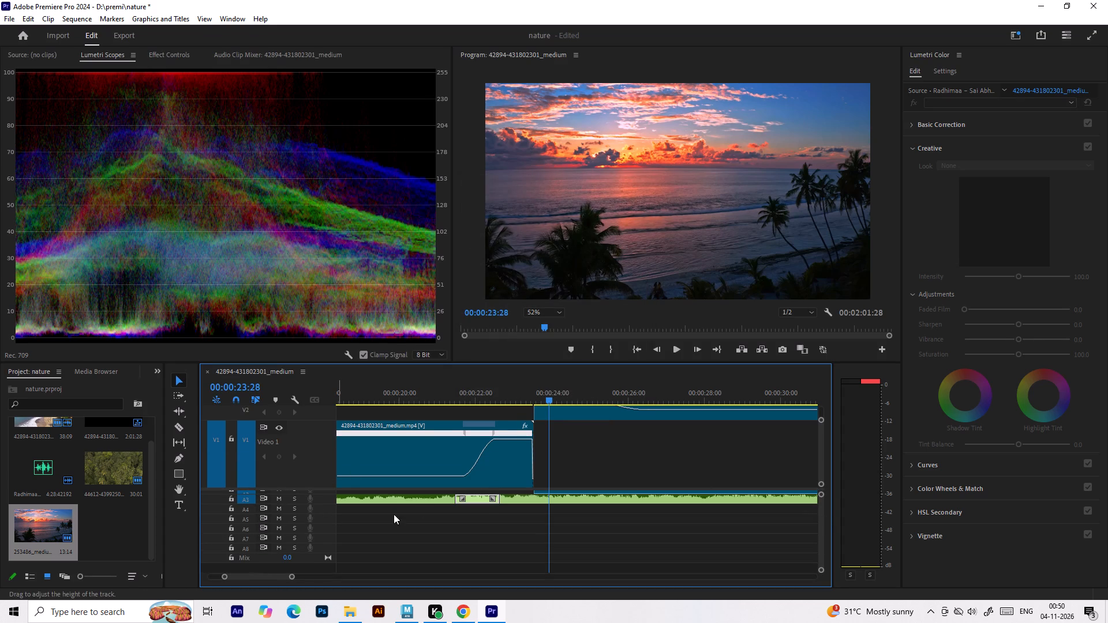
alt+drag(473, 501, 476, 516)
alt+drag(475, 519, 471, 519)
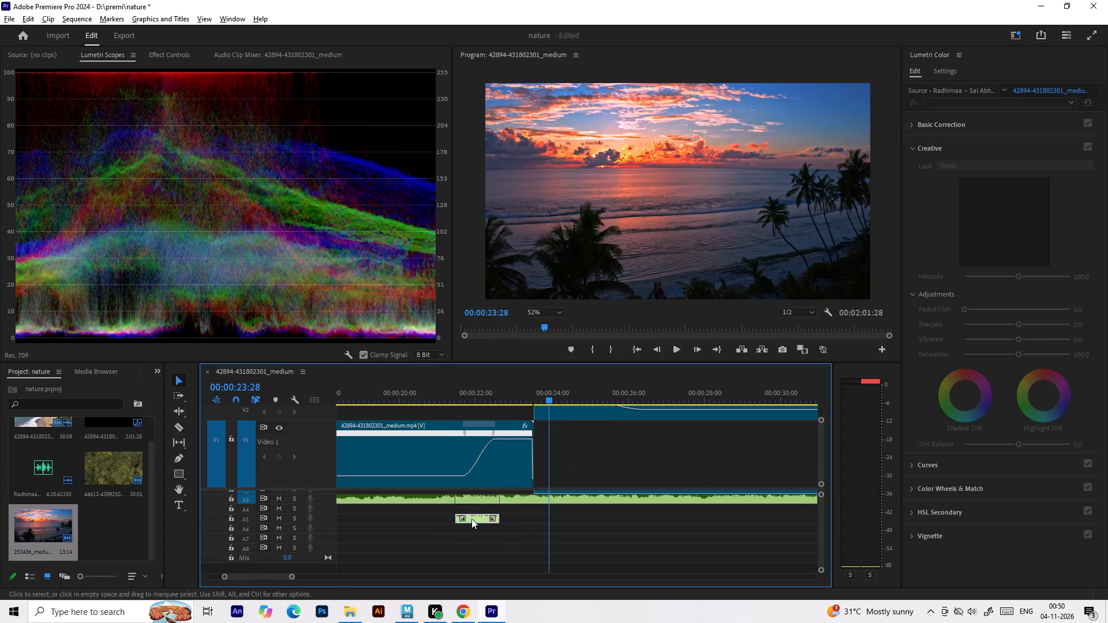
alt+drag(471, 519, 425, 509)
alt+drag(433, 509, 525, 527)
Trim the A6 music piece's end back to about 00:00:23:03 and extend the A4 piece's end to about 00:00:21:23.
drag(543, 529, 518, 527)
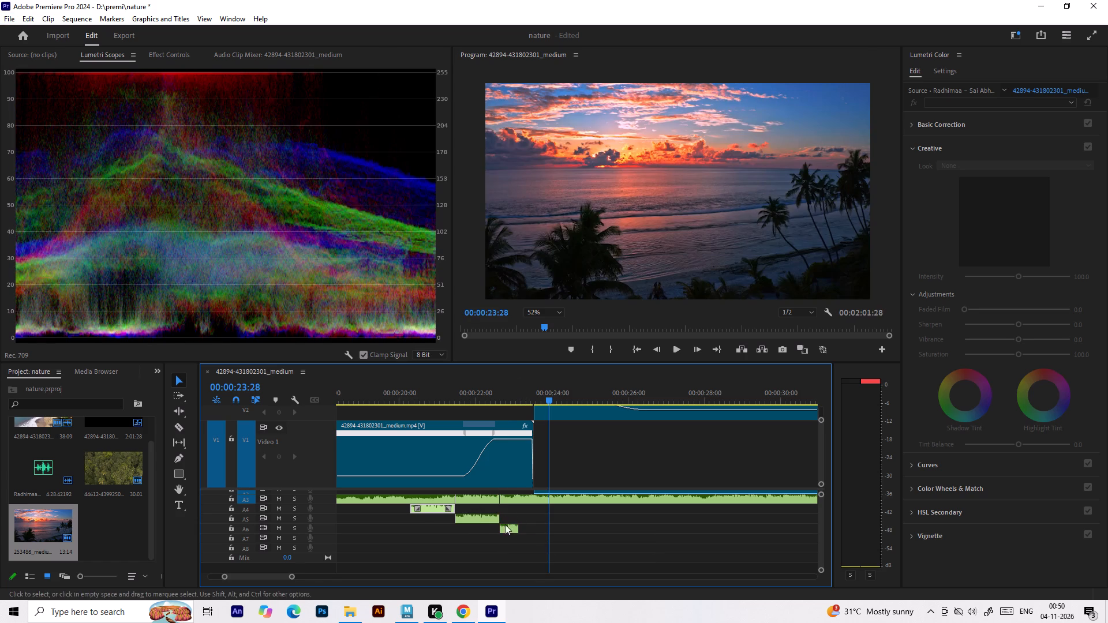
drag(455, 509, 467, 511)
Duplicate the long music section that follows the short piece on A3 onto A8 at the same start time.
click(539, 501)
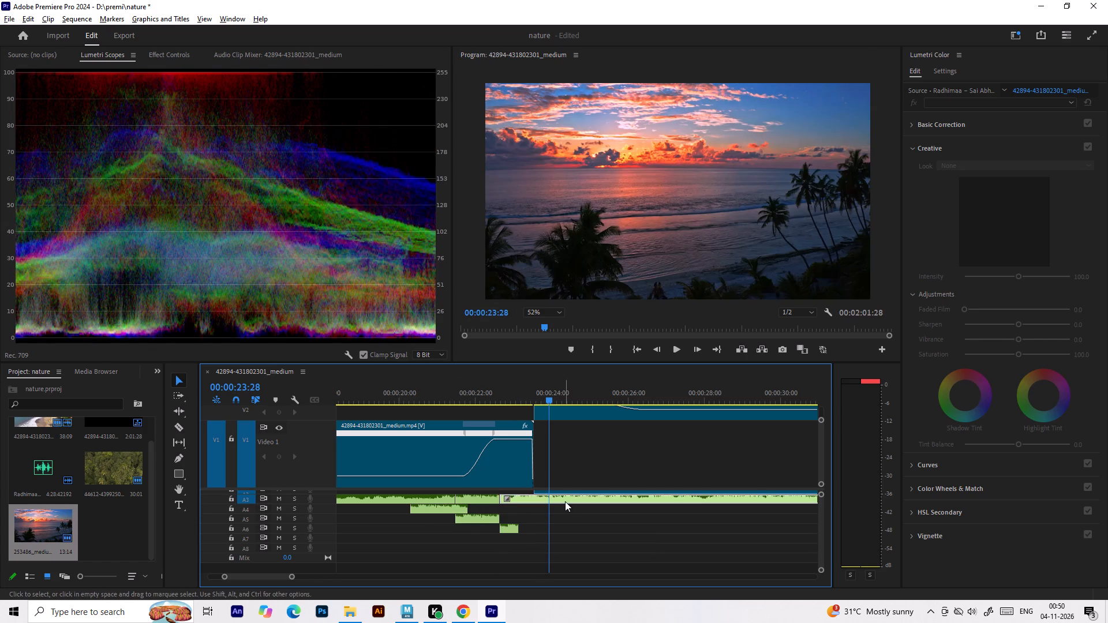
alt+drag(570, 497, 589, 548)
Split the A8 music copy at about 00:00:24:12 and 00:00:26:15, and delete the piece before the first cut.
key(c)
click(567, 547)
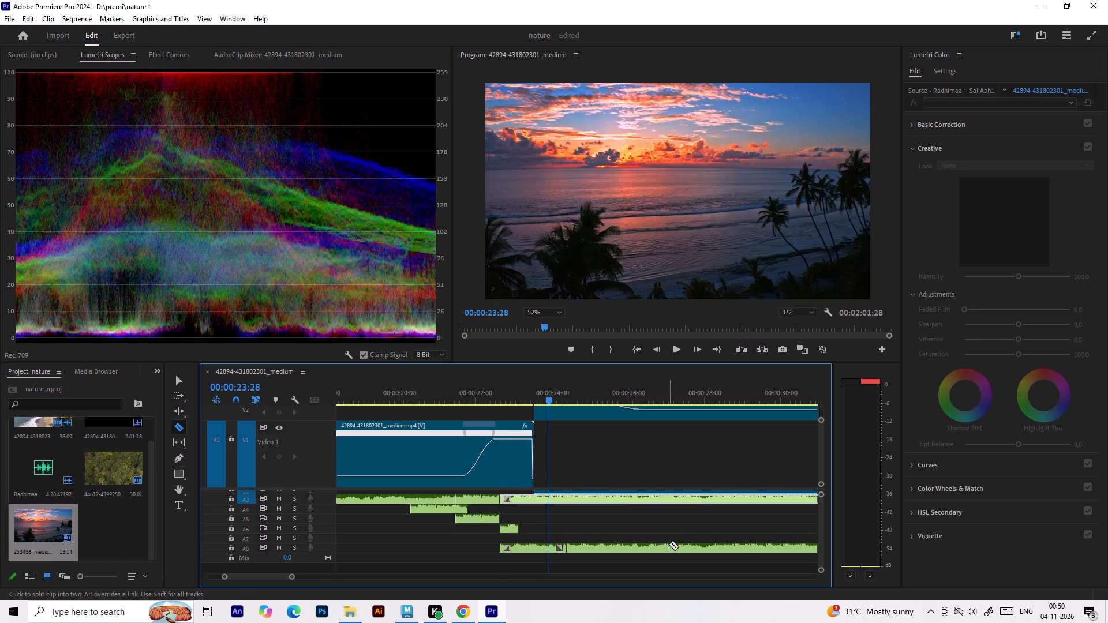
click(669, 541)
click(647, 550)
key(v)
click(543, 548)
key(Delete)
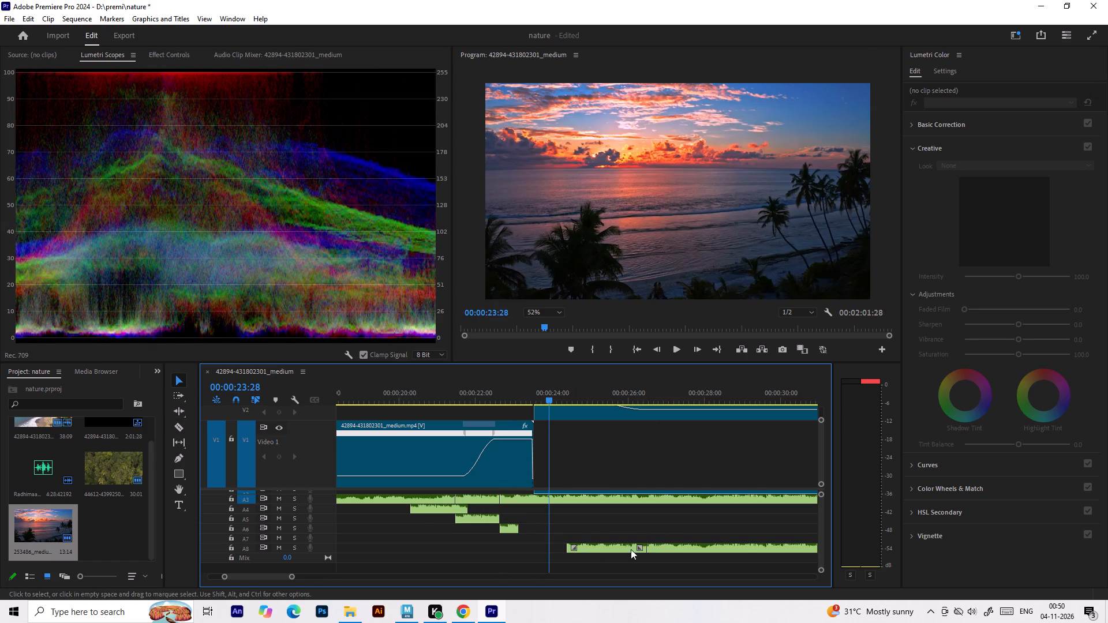
Delete the remainder of the A8 music copy after the cut at about 00:00:26:15.
click(640, 550)
click(655, 549)
key(Delete)
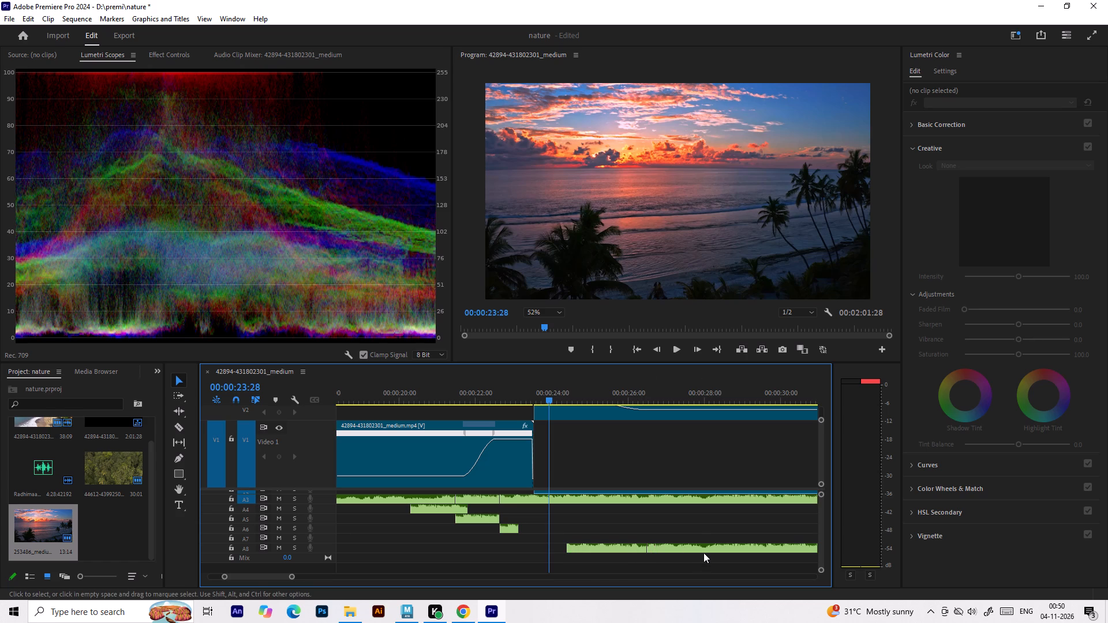
click(704, 553)
key(Delete)
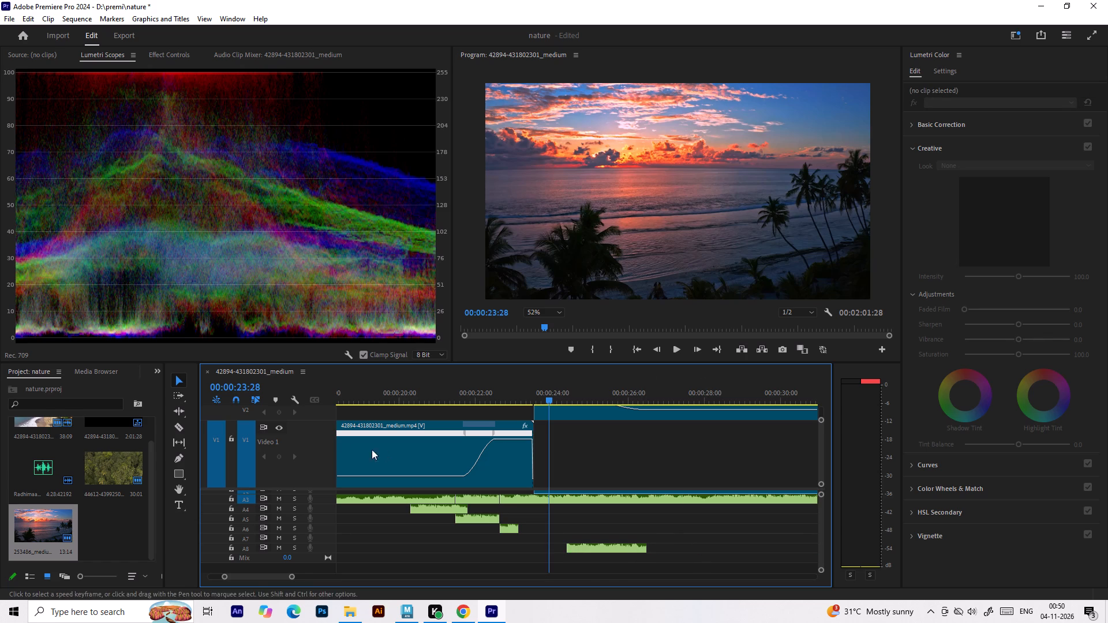
Move the A8 music piece to A7 at about 00:00:23:15, split it near 00:00:24:14, and place its second part on A5 near 00:00:25:28.
shift+scroll(310, 447, down, 15)
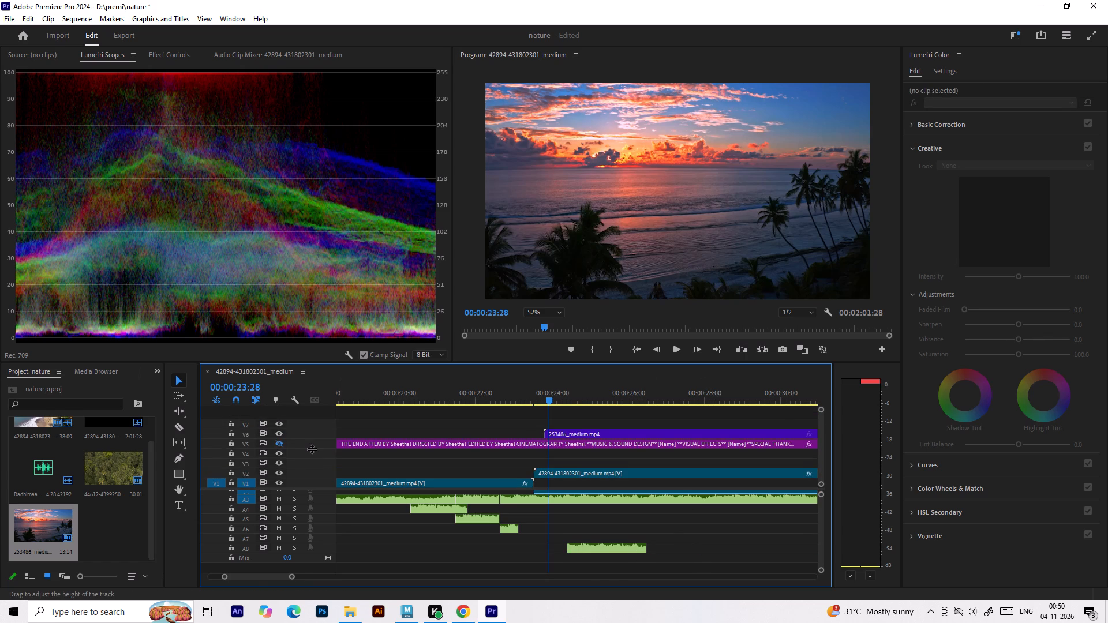
shift+scroll(312, 449, up, 1)
shift+scroll(312, 449, down, 1)
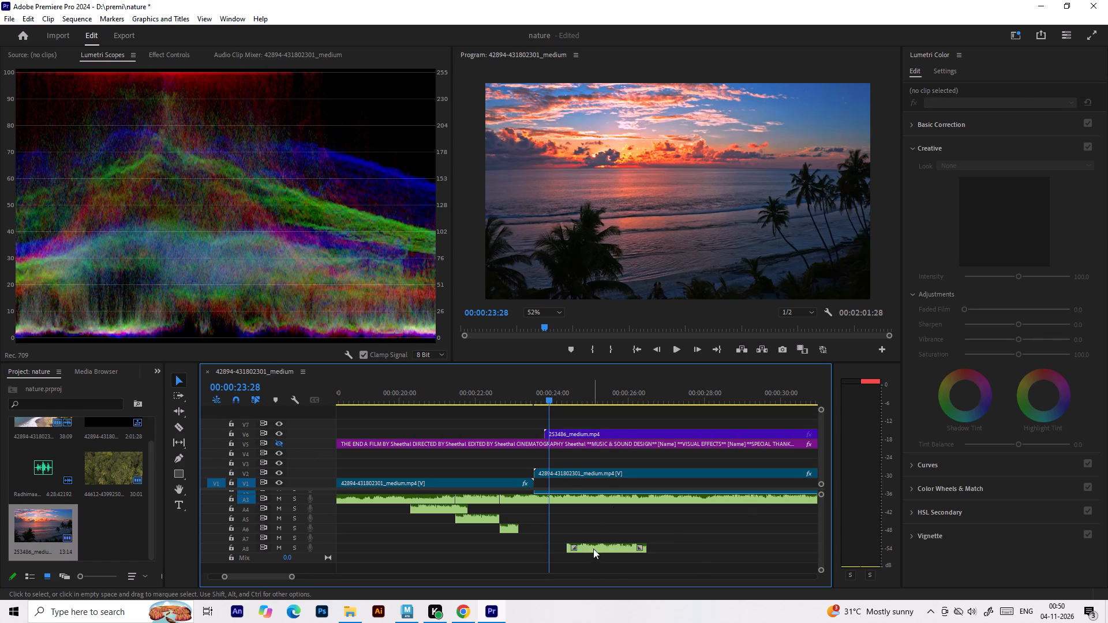
drag(593, 549, 556, 541)
key(c)
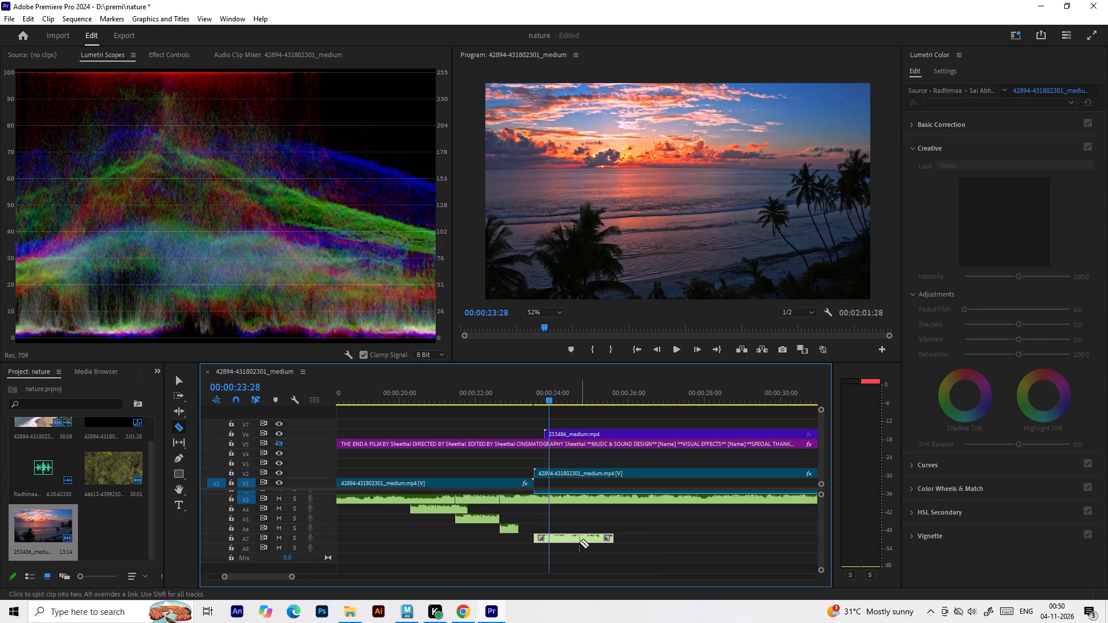
click(570, 538)
key(v)
drag(595, 539, 622, 536)
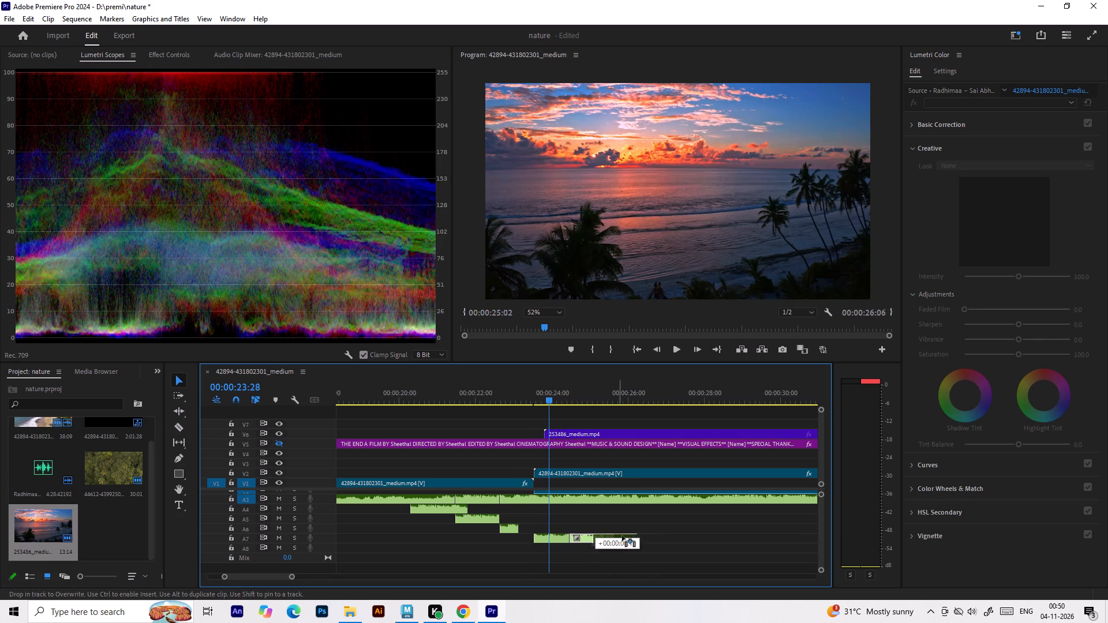
drag(622, 536, 652, 517)
Split the later A5 music piece at about 00:00:26:14 and move its second half to A6, starting near 00:00:27:02.
key(c)
click(646, 519)
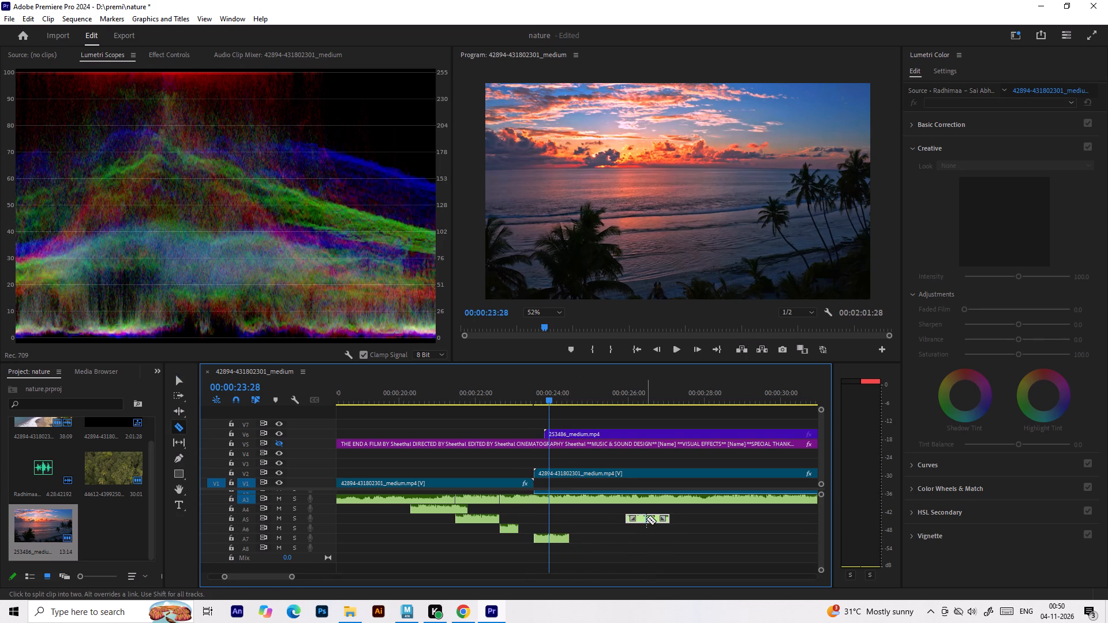
key(v)
click(654, 518)
alt+click(658, 519)
alt+drag(656, 520, 667, 525)
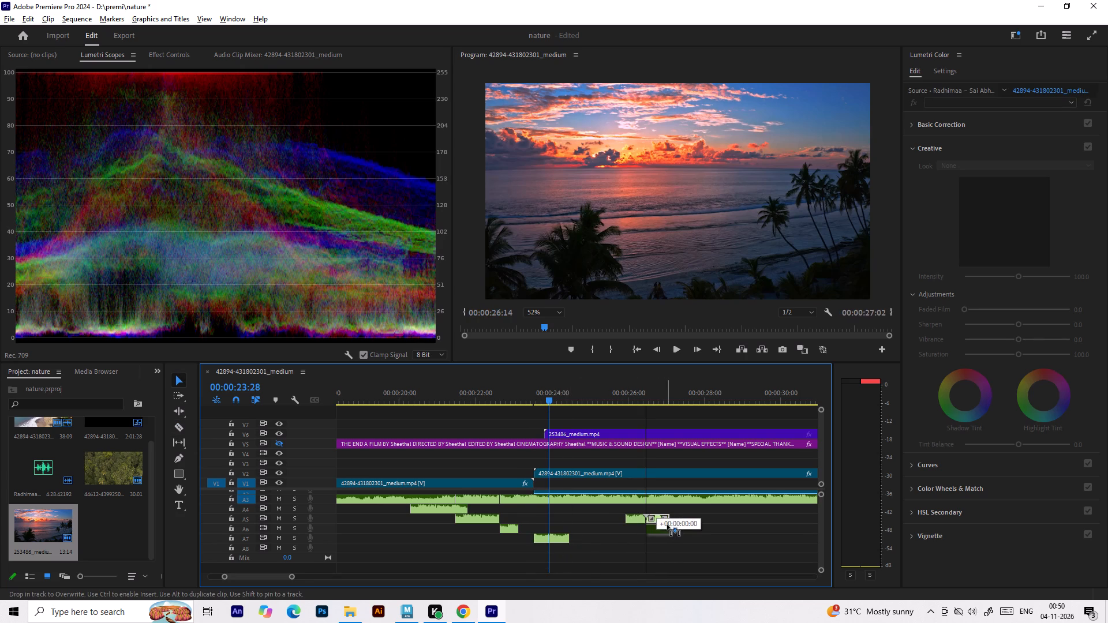
alt+drag(667, 525, 674, 525)
drag(658, 531, 668, 531)
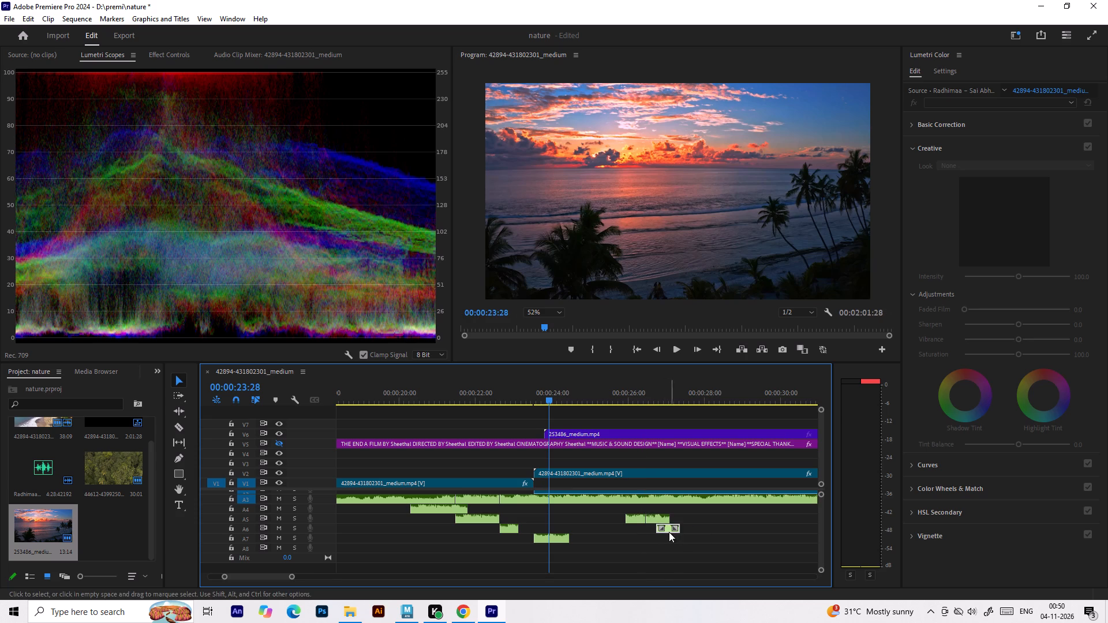
drag(669, 532, 677, 532)
Duplicate the A4 music piece onto A5 so the copy ends where the A4 piece starts.
alt+drag(677, 531, 414, 518)
click(429, 508)
alt+drag(435, 508, 382, 519)
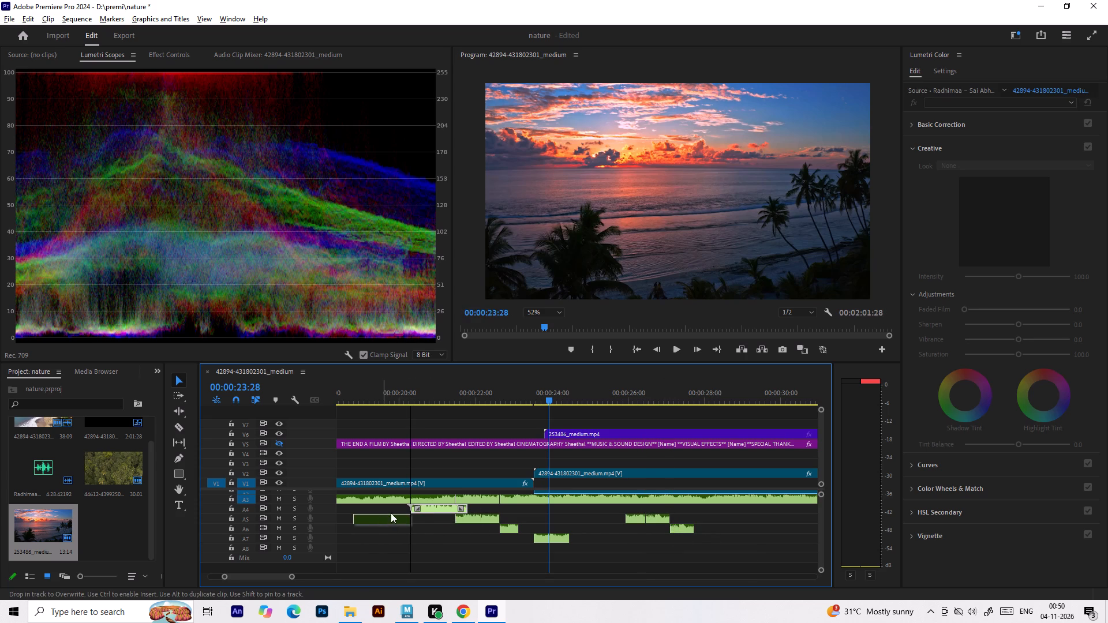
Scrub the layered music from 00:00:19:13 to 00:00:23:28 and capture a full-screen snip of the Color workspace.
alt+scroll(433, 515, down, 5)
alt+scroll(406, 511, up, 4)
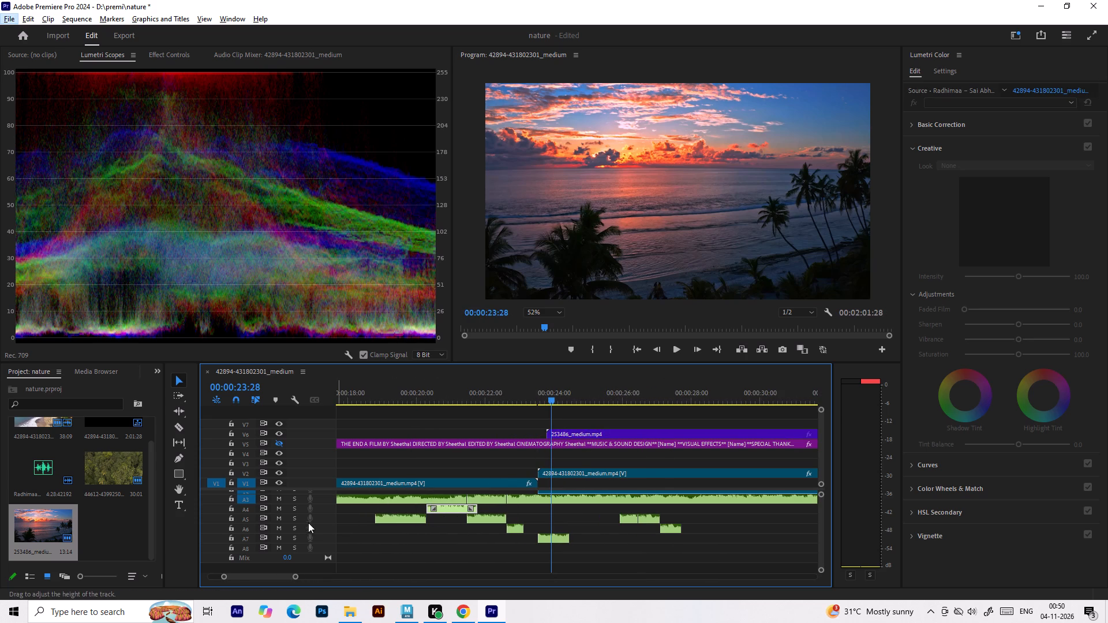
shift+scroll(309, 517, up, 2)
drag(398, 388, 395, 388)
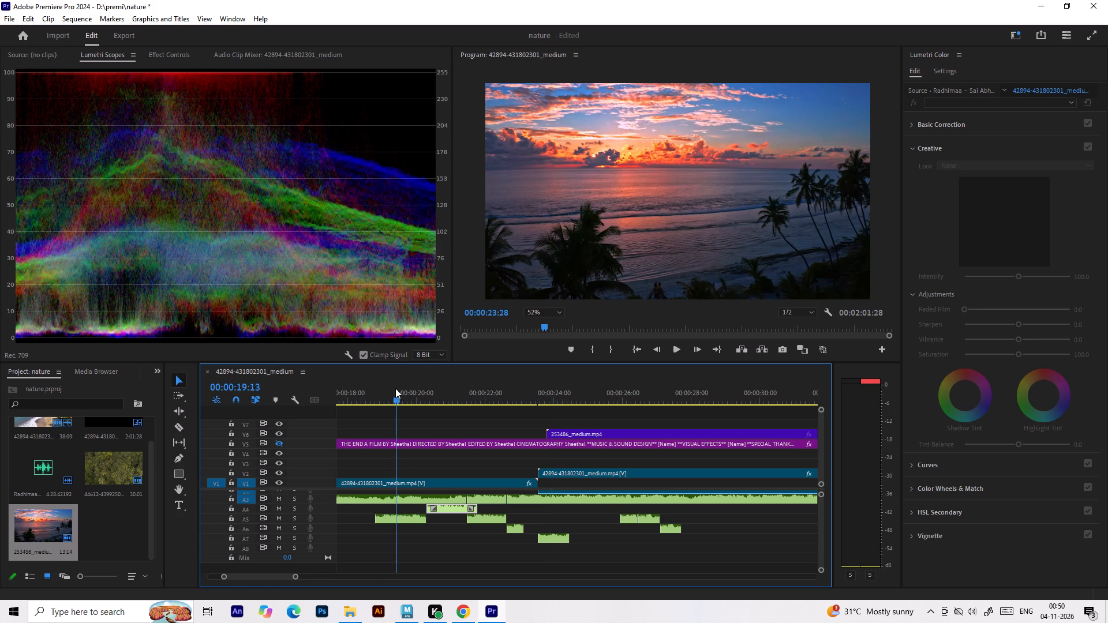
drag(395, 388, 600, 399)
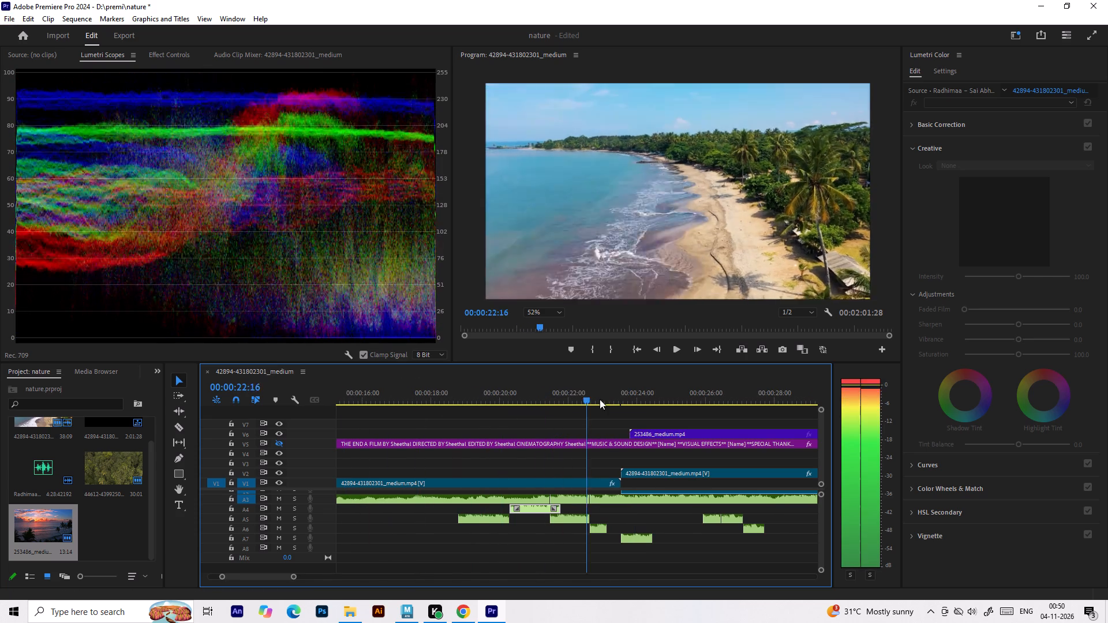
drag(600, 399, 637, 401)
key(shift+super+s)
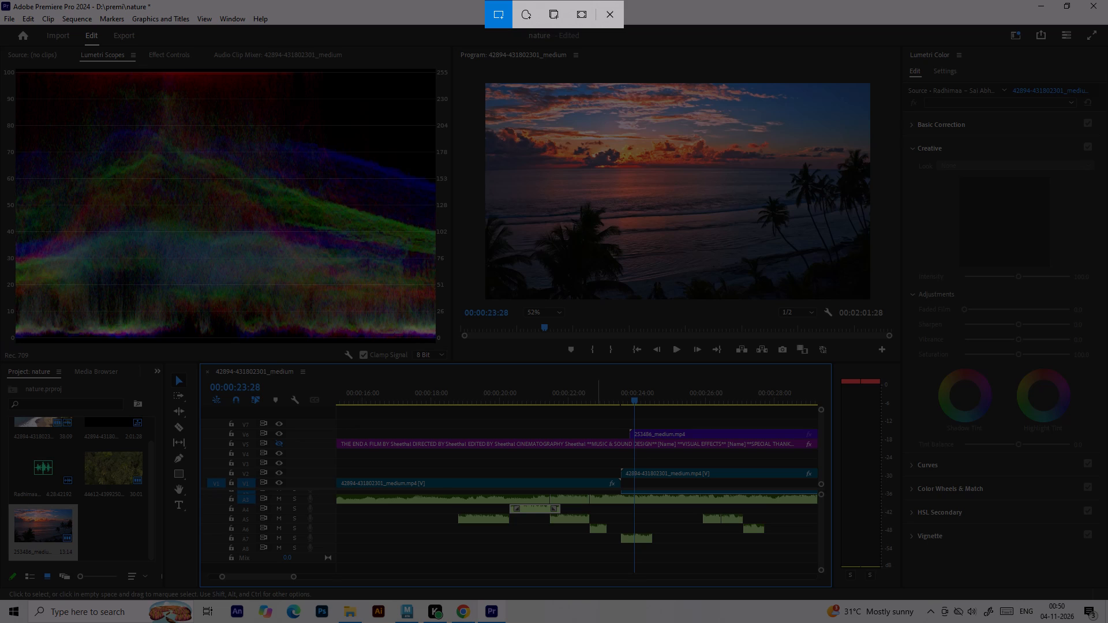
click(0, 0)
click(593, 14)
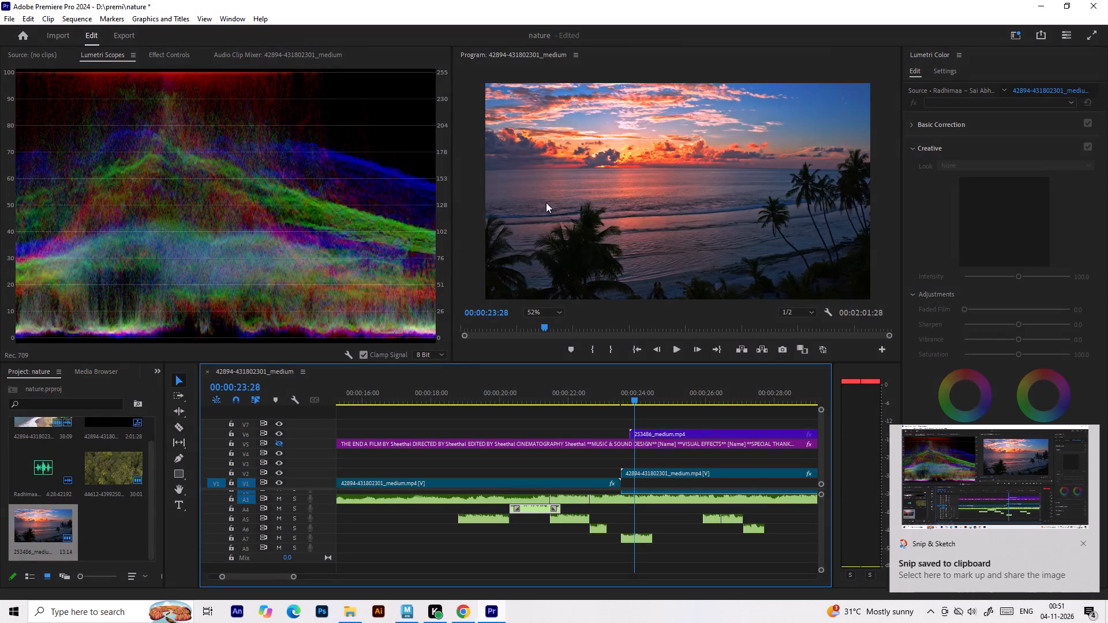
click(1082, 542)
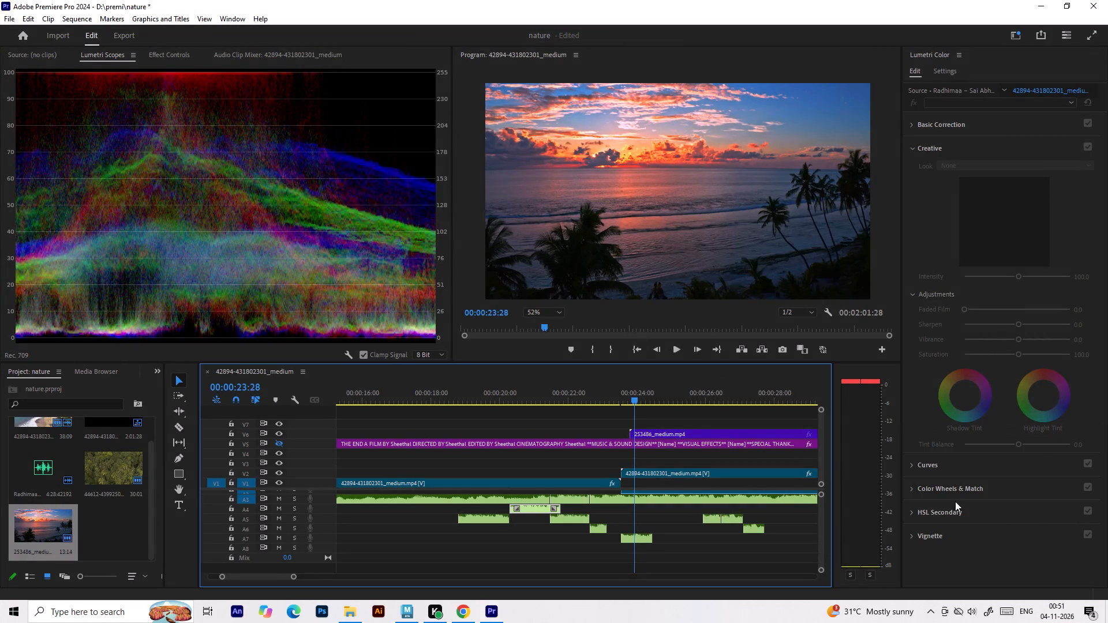
Switch to the Audio workspace.
click(1021, 41)
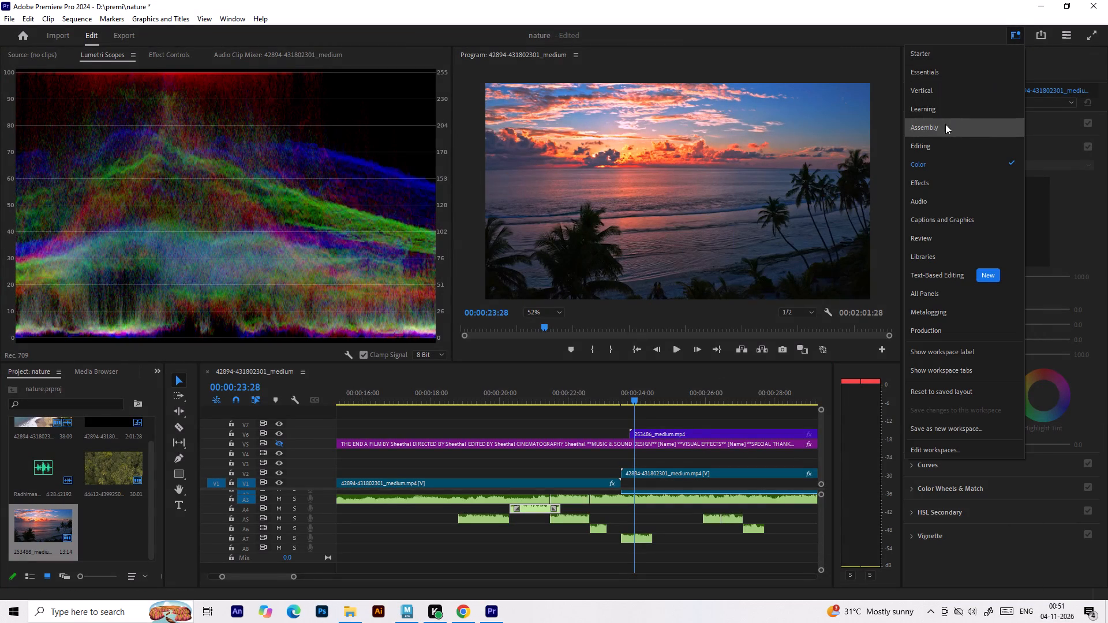
click(939, 205)
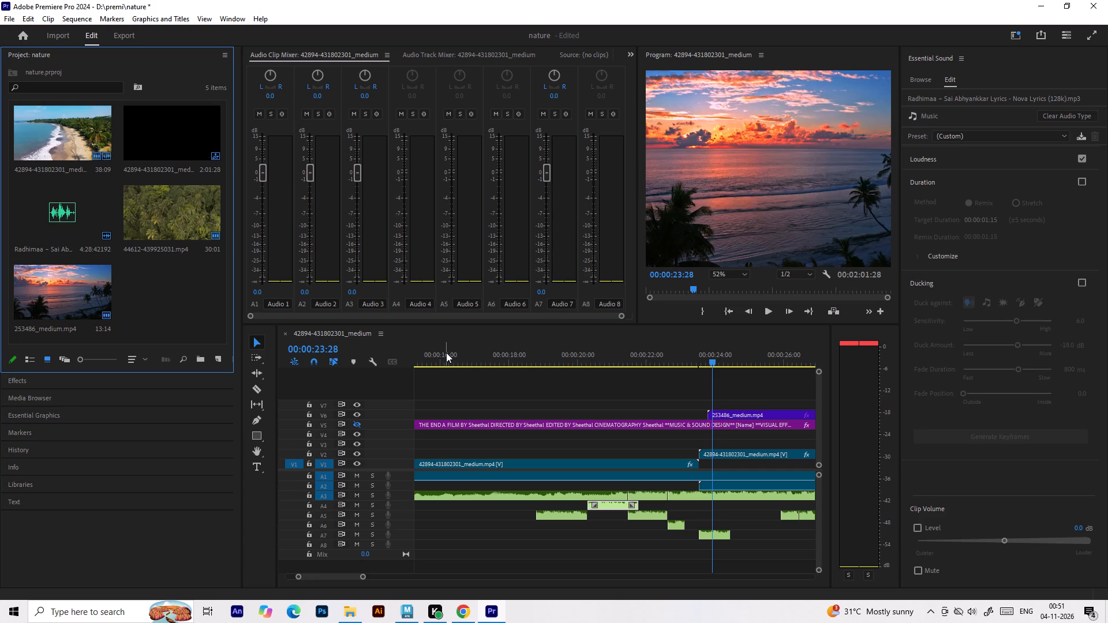
Capture the whole Audio workspace above the taskbar and save the snip as PNG "multitarack" in Sheetal_vid.
key(shift+super+s)
drag(0, 0, 1107, 589)
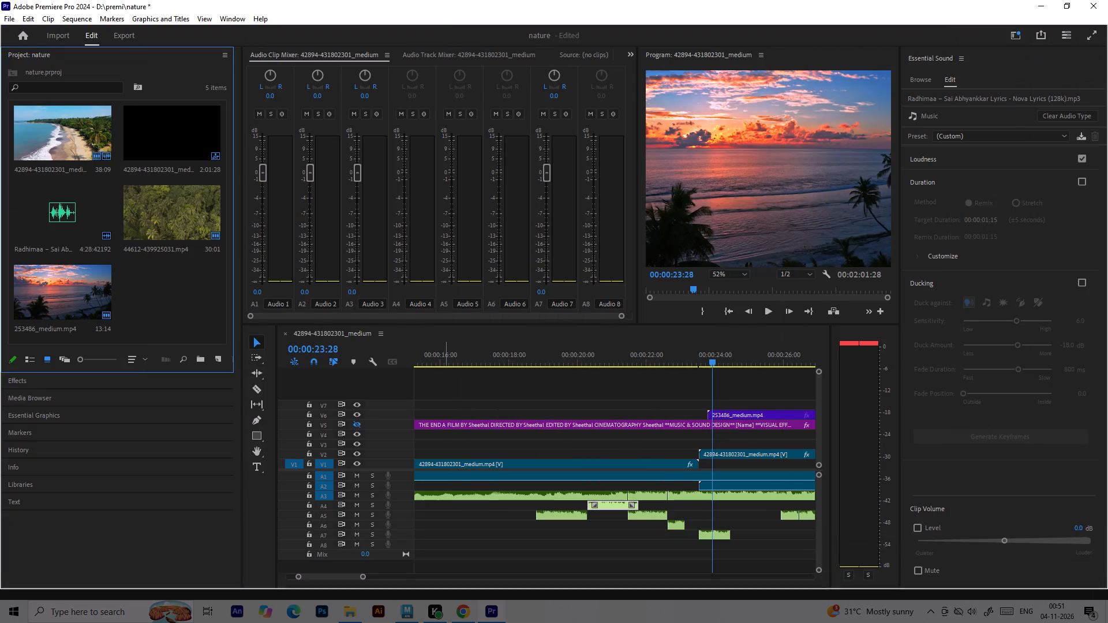
drag(1107, 589, 1107, 599)
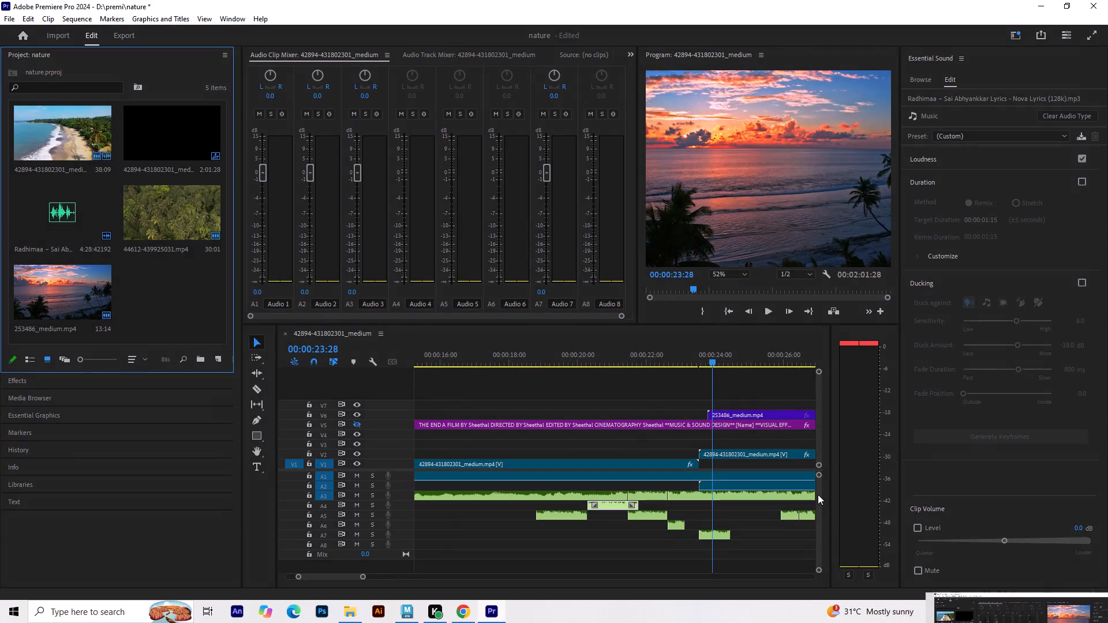
click(994, 485)
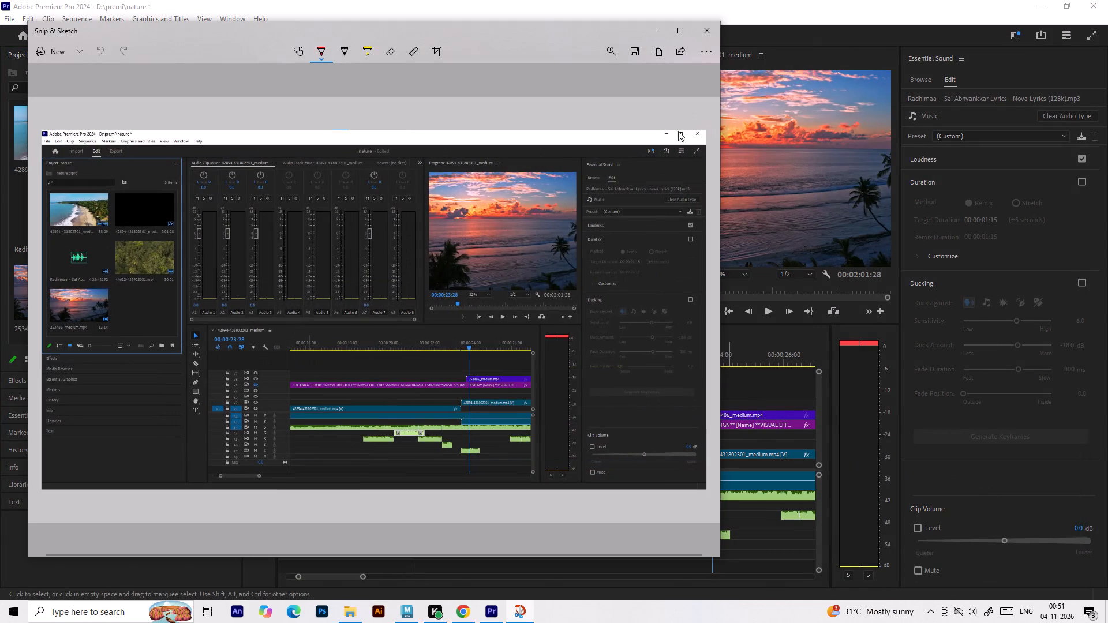
click(628, 54)
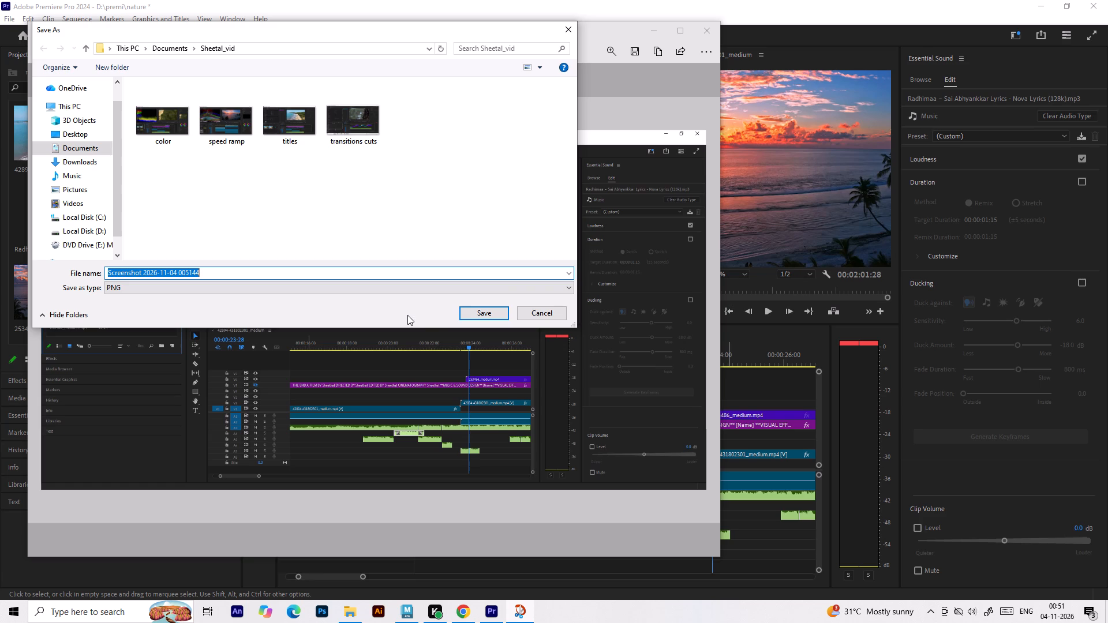
click(231, 271)
key(ctrl+a)
text(multitarack)
key(Return)
key(backslash)
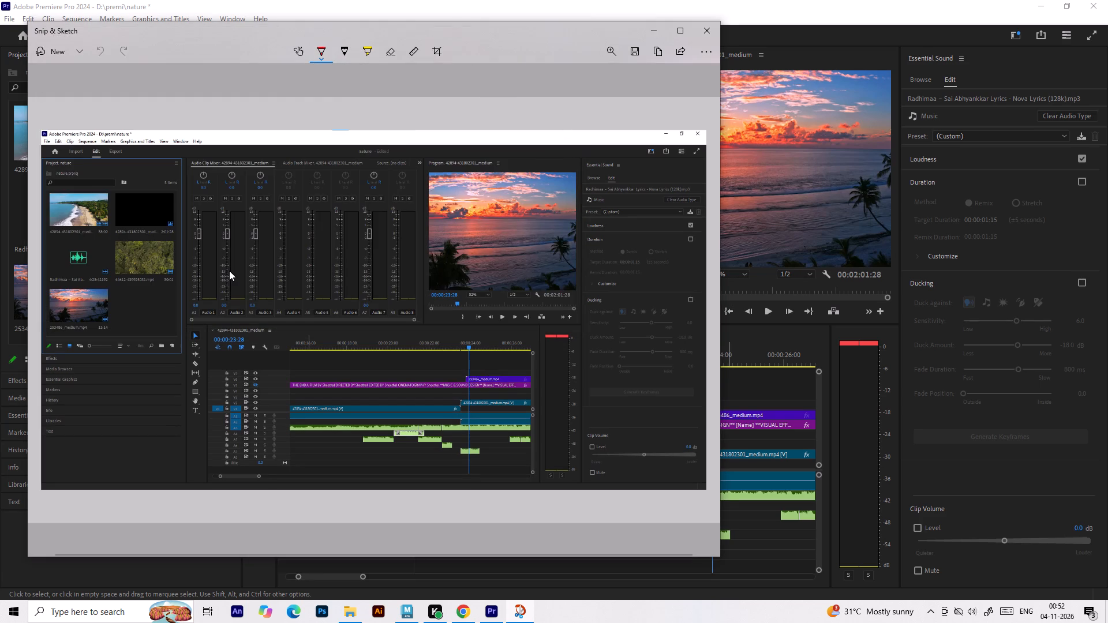
click(707, 25)
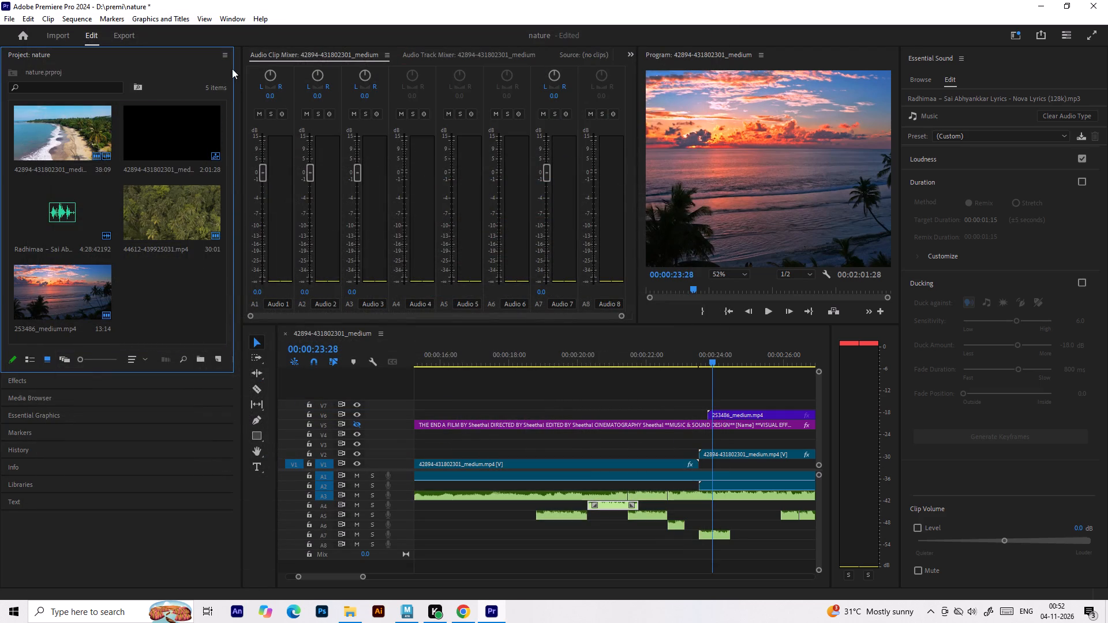
Create a 1280 × 720, 29.97 fps adjustment layer and place it on V7 starting at about 00:00:20:09.
drag(666, 358, 658, 358)
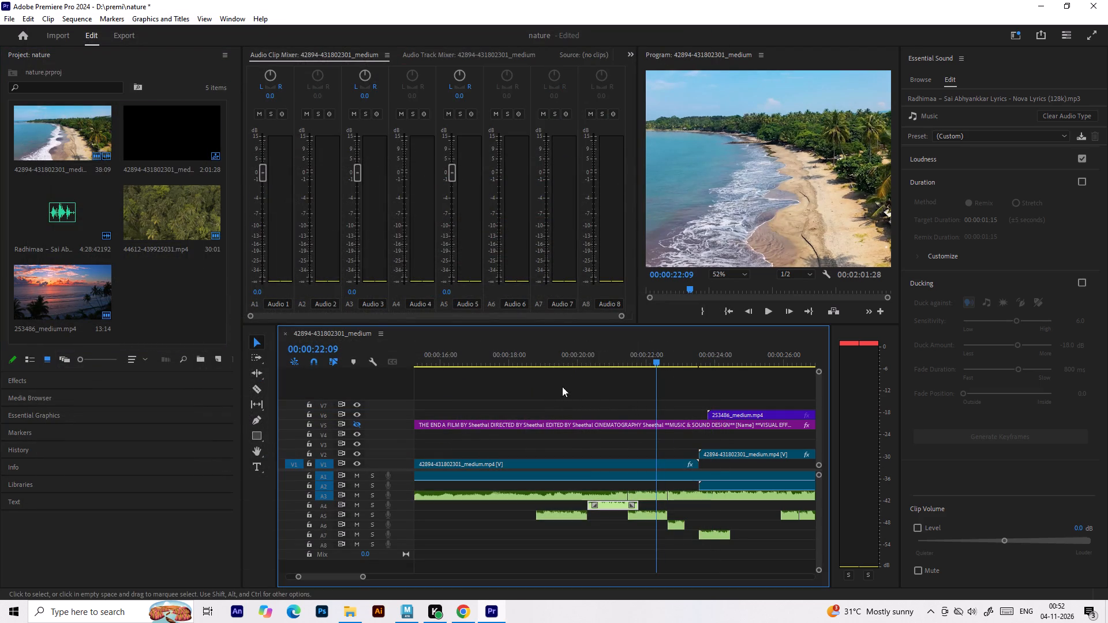
right_click(175, 299)
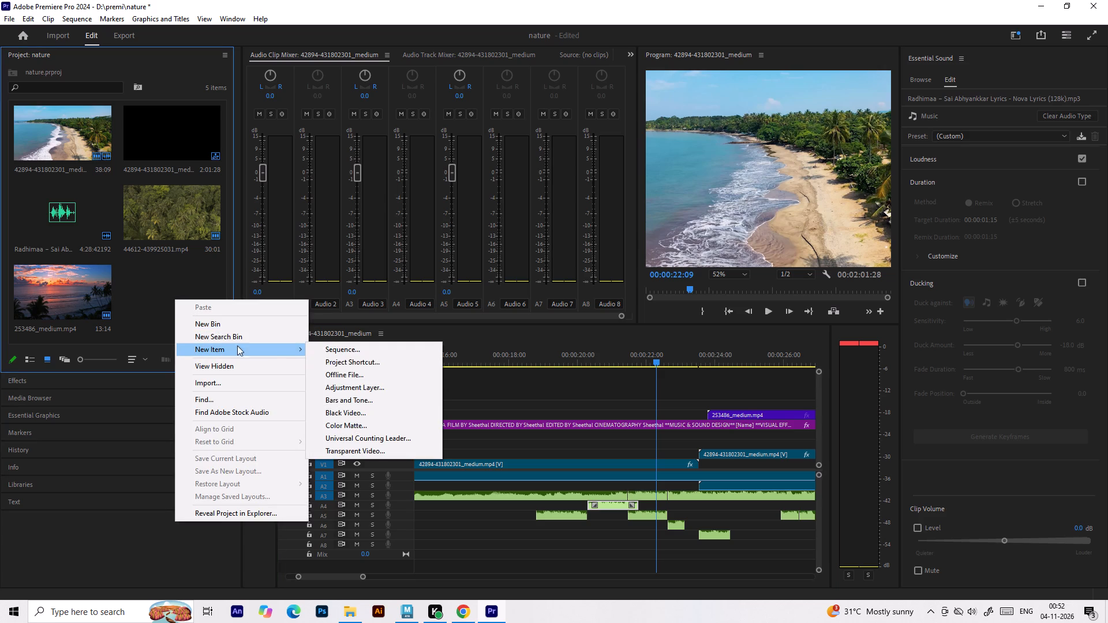
click(346, 386)
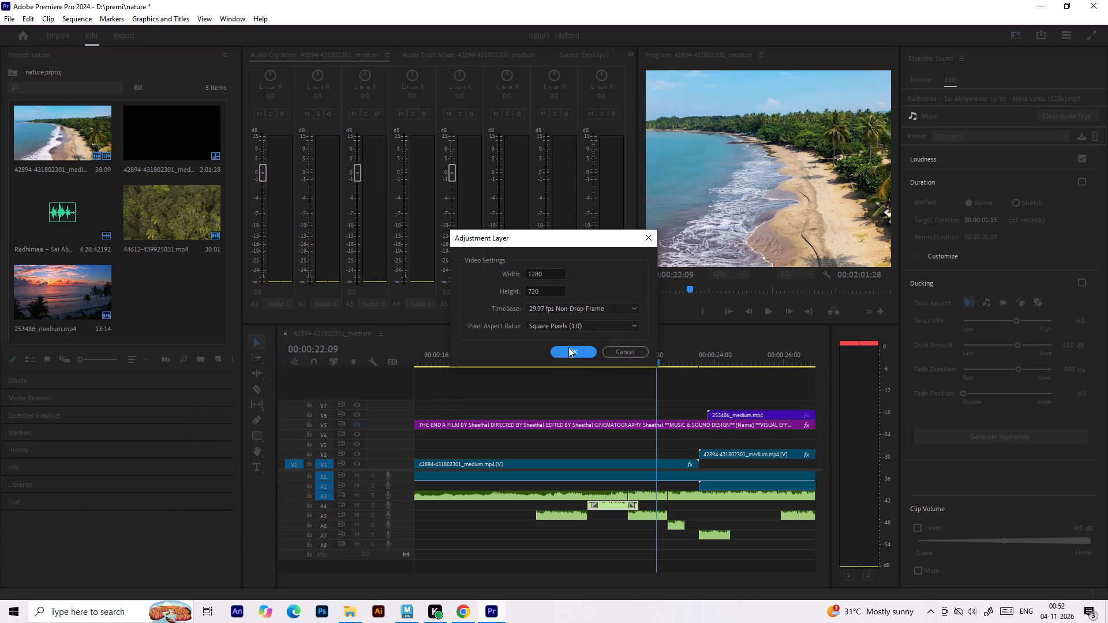
click(580, 354)
drag(201, 292, 586, 407)
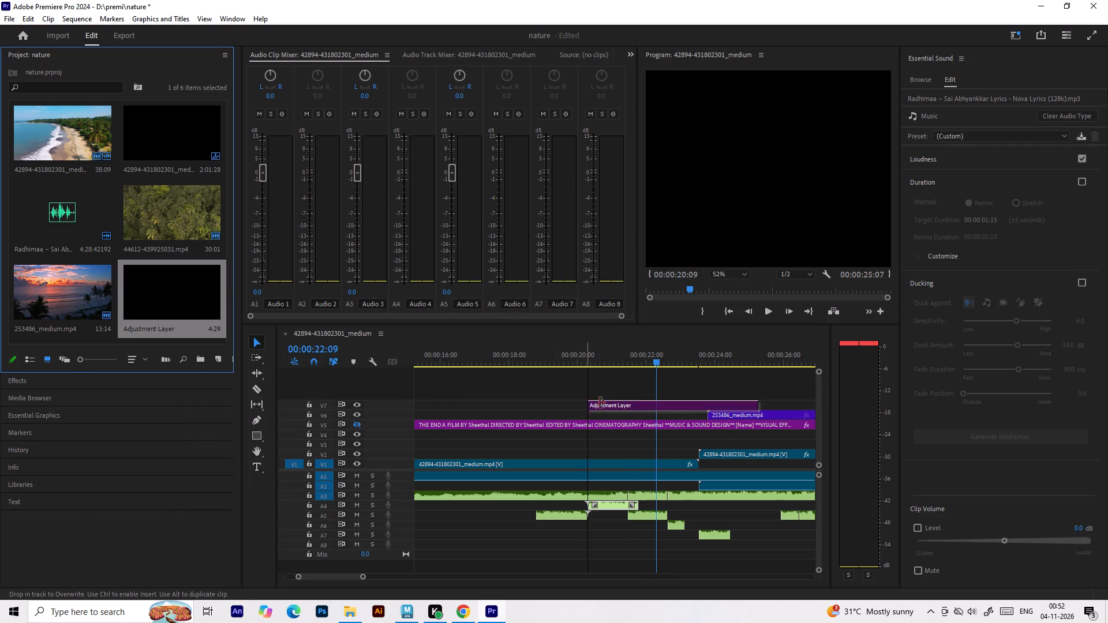
Find the blur effects and apply Gaussian Blur to the adjustment layer on V7.
click(646, 403)
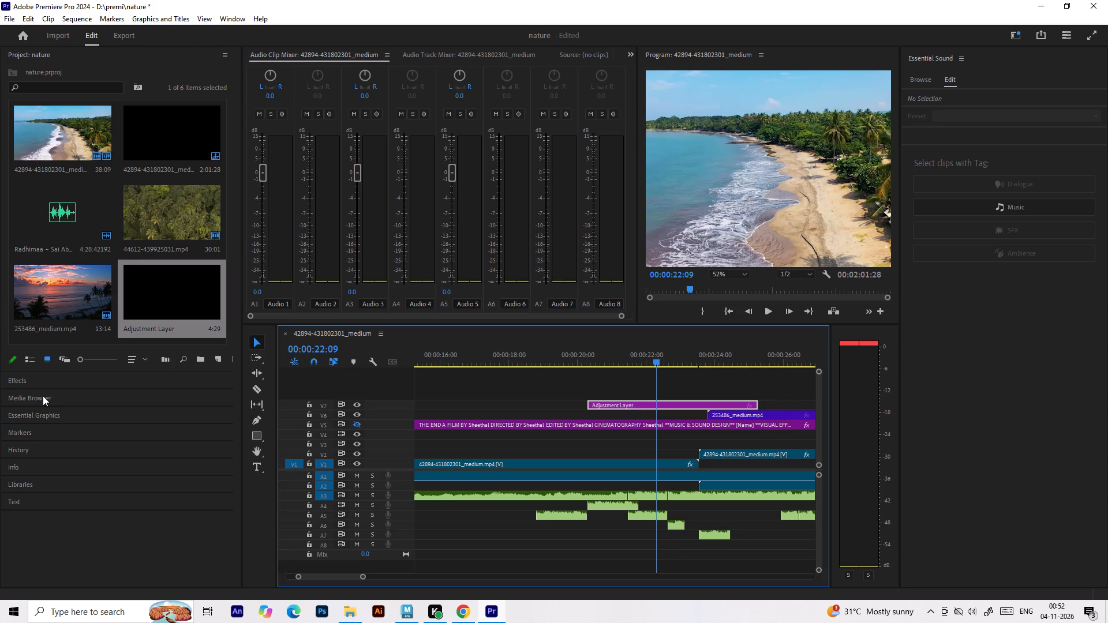
click(32, 382)
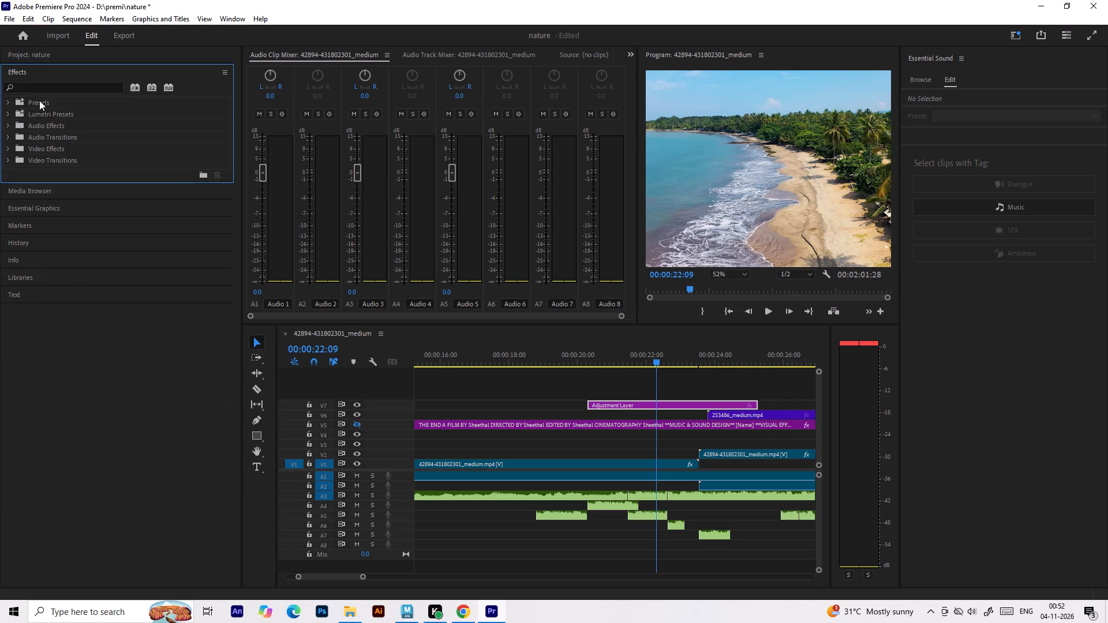
click(31, 89)
text(blur)
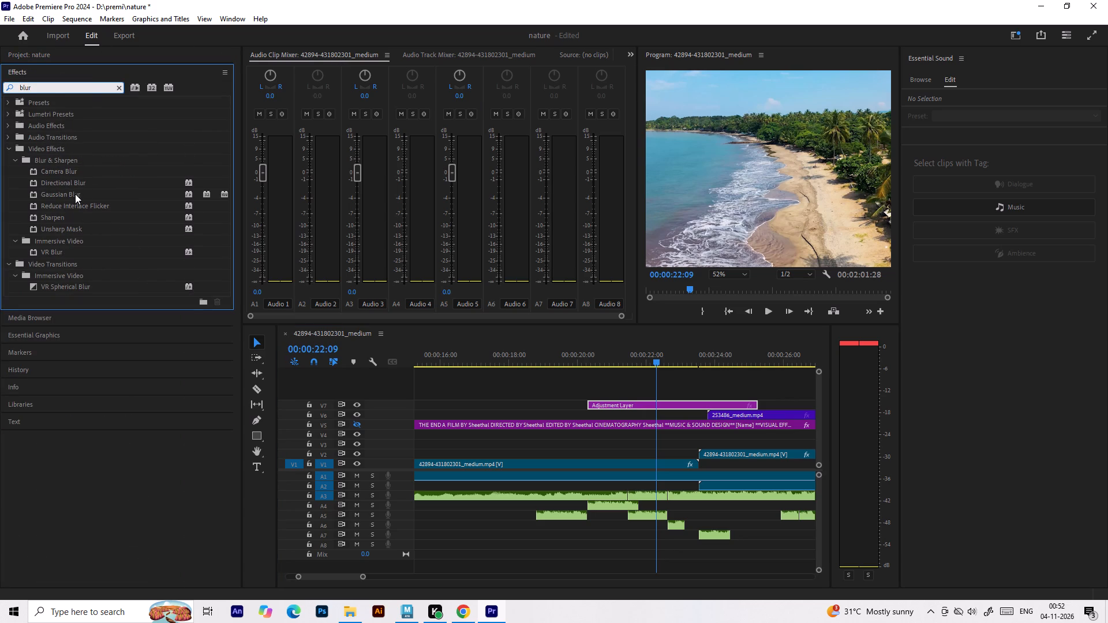
drag(68, 193, 635, 403)
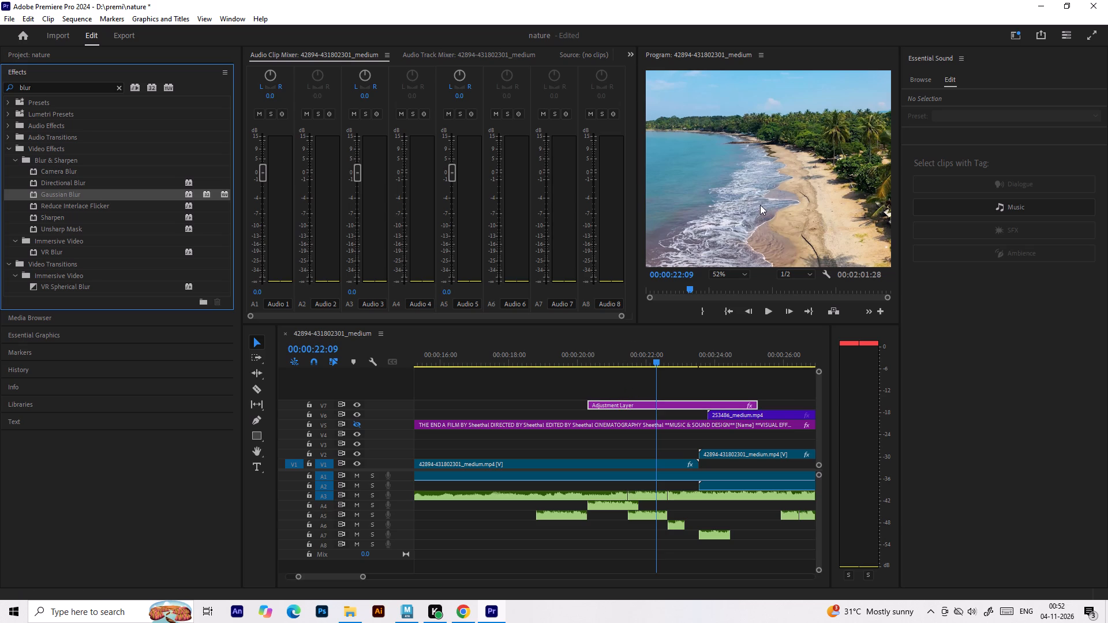
In the Editing workspace, keyframe the adjustment layer's Blurriness at 0 at 00:00:22:09, 125 at 00:00:21:12, and reduced at 00:00:20:17.
click(1023, 32)
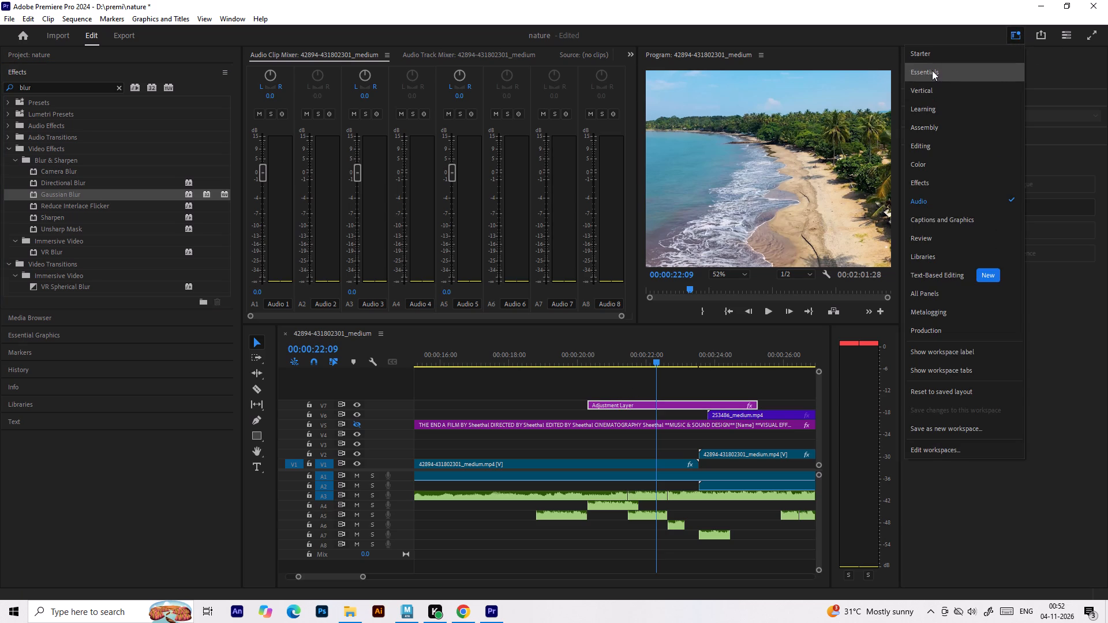
click(939, 145)
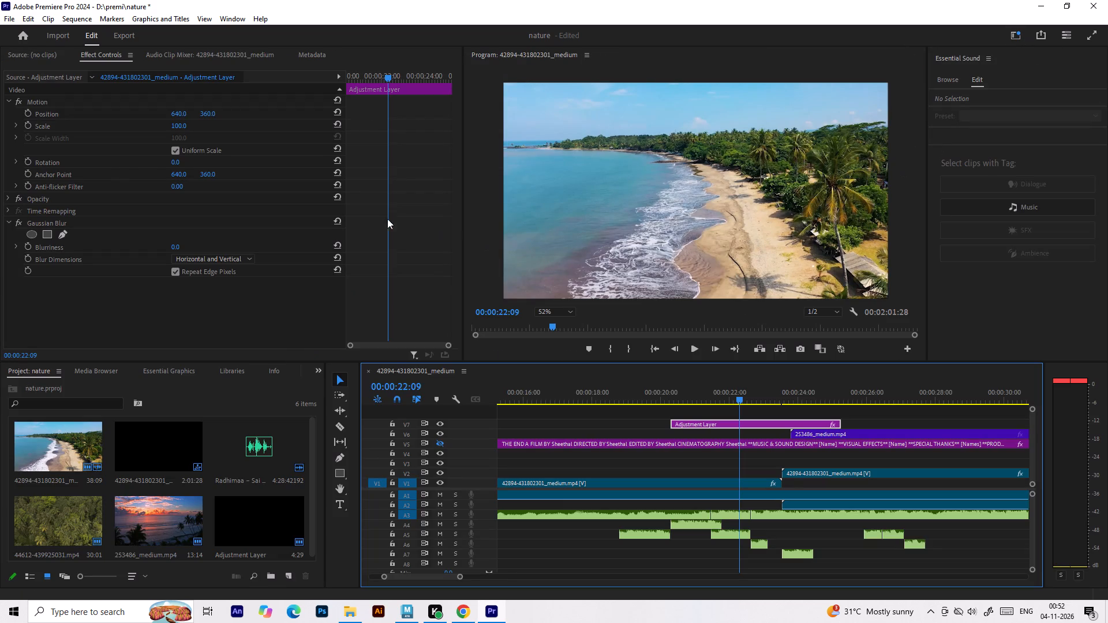
click(723, 423)
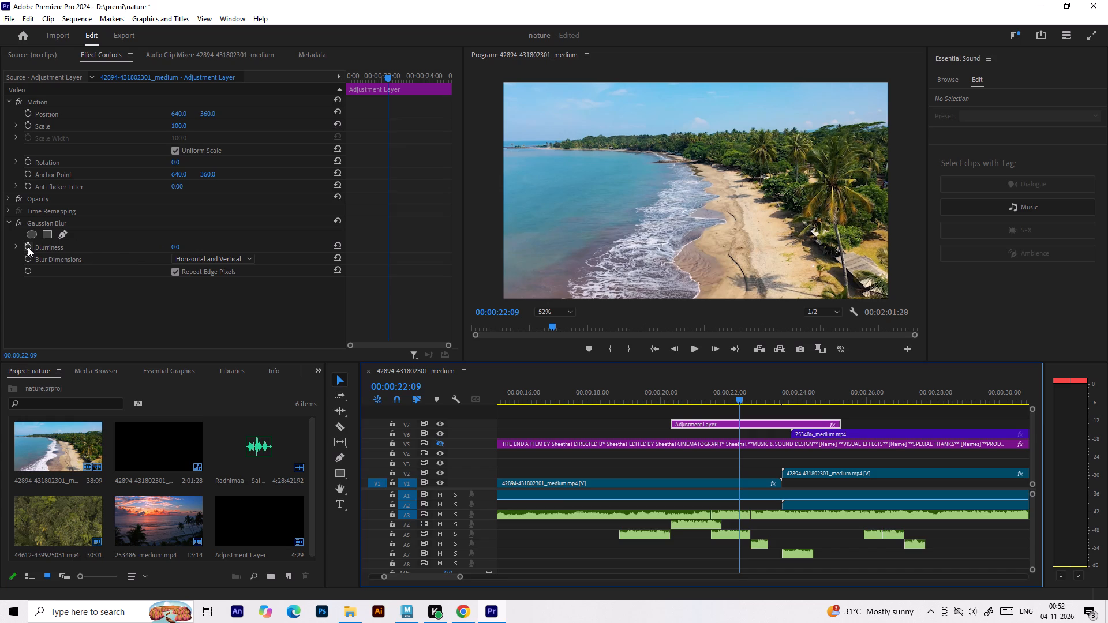
click(28, 247)
drag(383, 78, 371, 80)
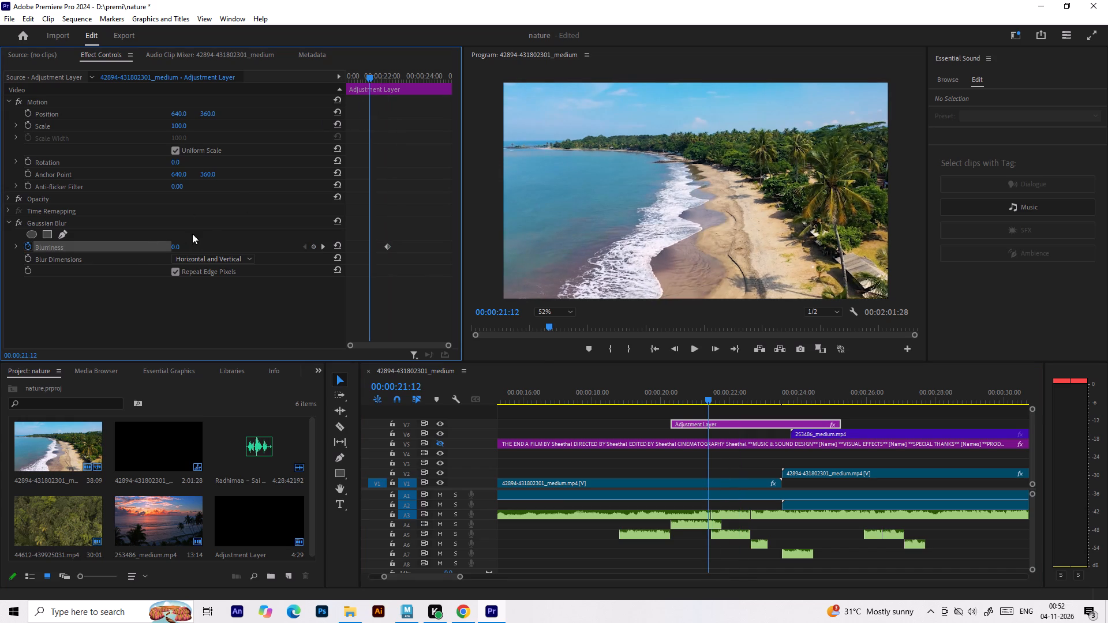
drag(177, 249, 249, 238)
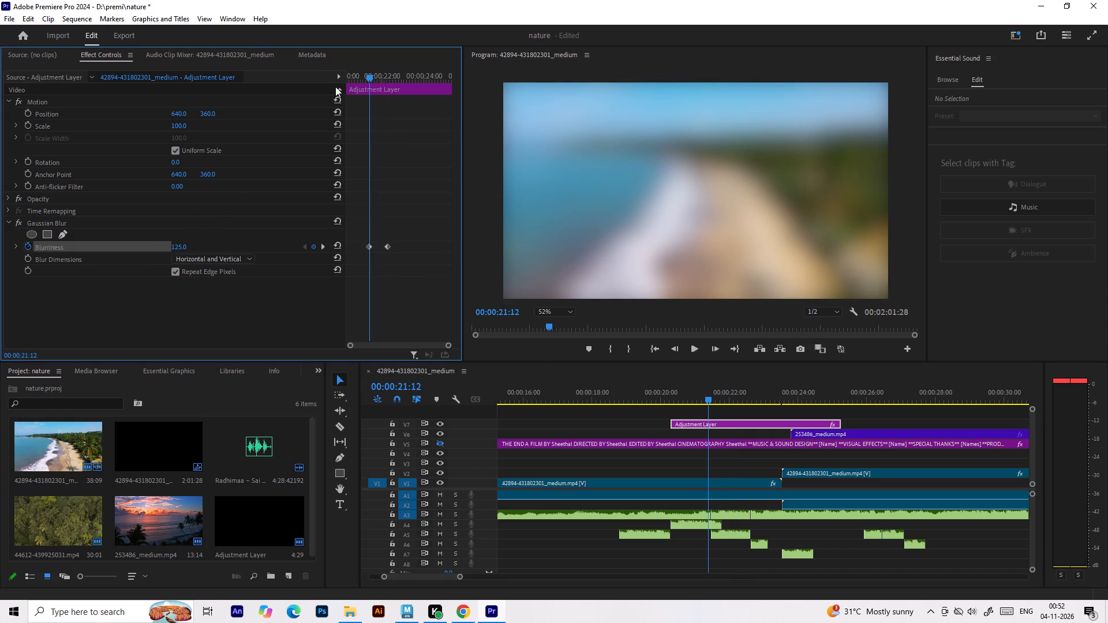
drag(363, 77, 354, 78)
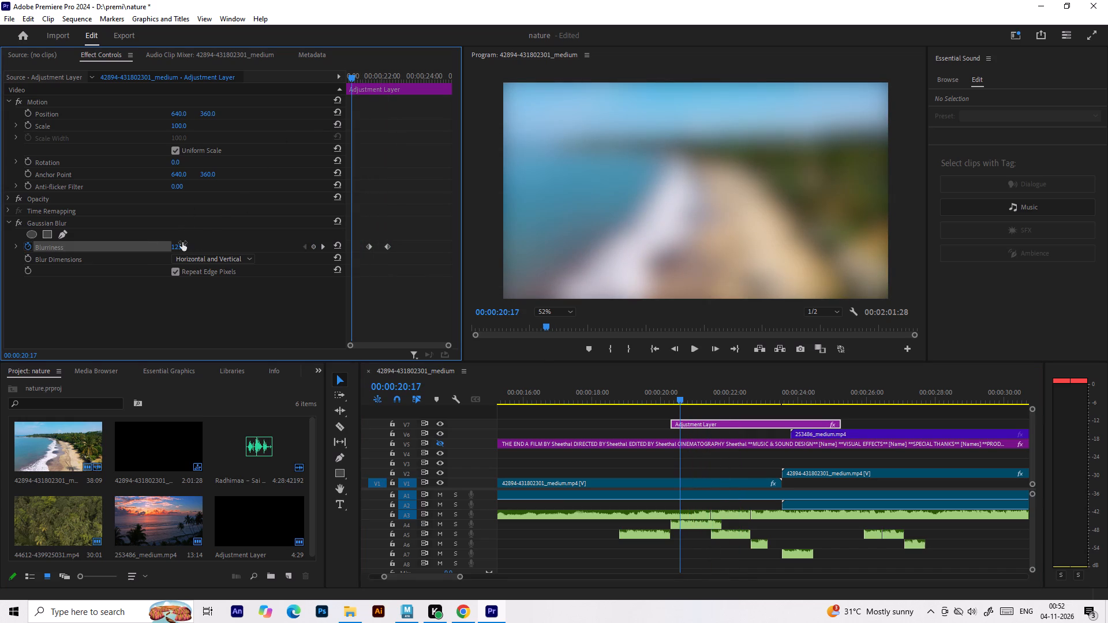
drag(181, 245, 80, 242)
Capture the whole Editing workspace with the blur at 00:00:21:15 and the full timeline, saving the snip as PNG "keyrframin" in Sheetal_vid.
drag(352, 77, 372, 78)
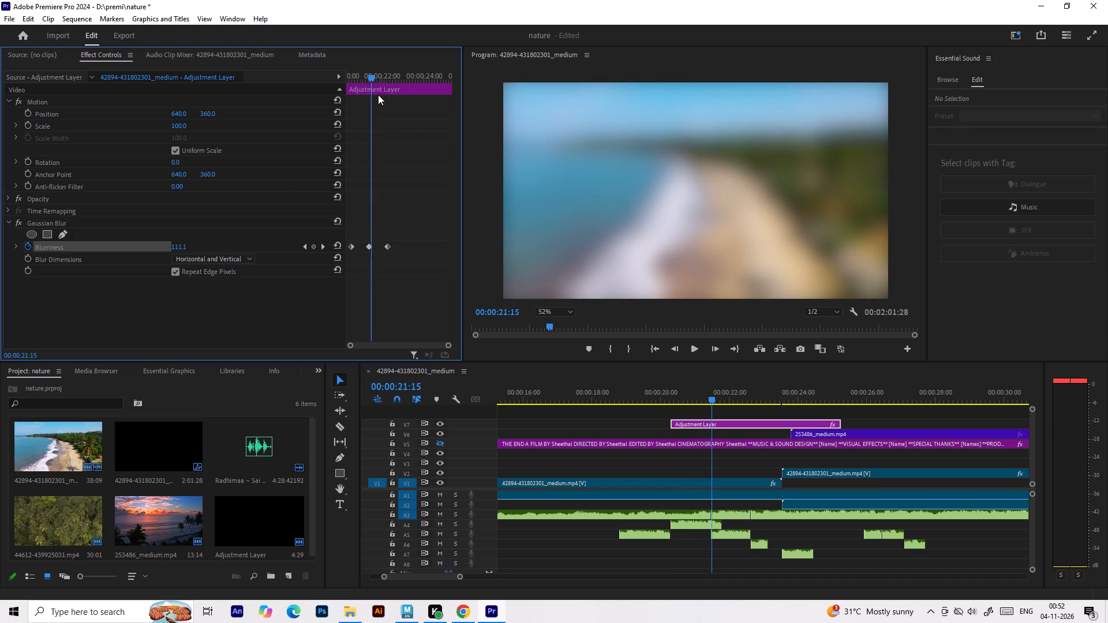
alt+scroll(693, 448, down, 15)
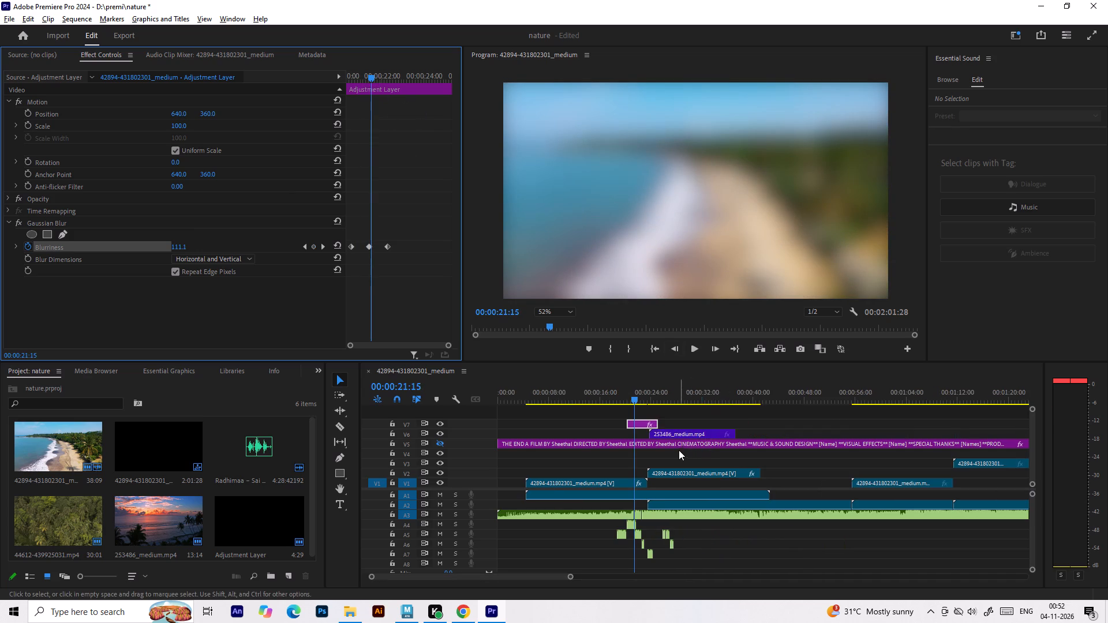
alt+scroll(643, 417, down, 9)
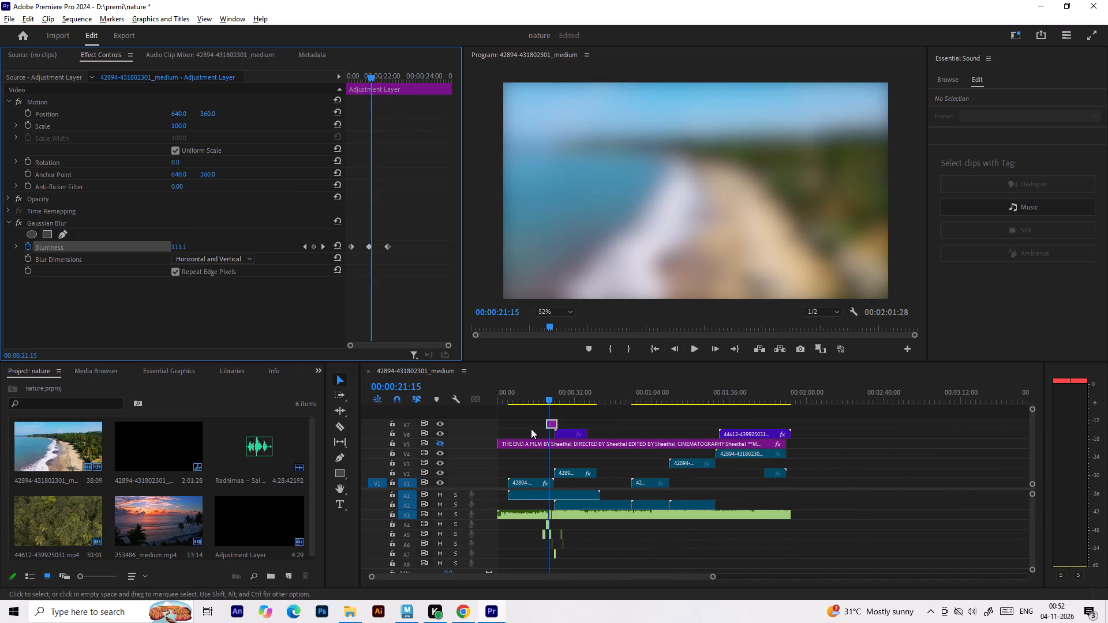
key(shift+super+s)
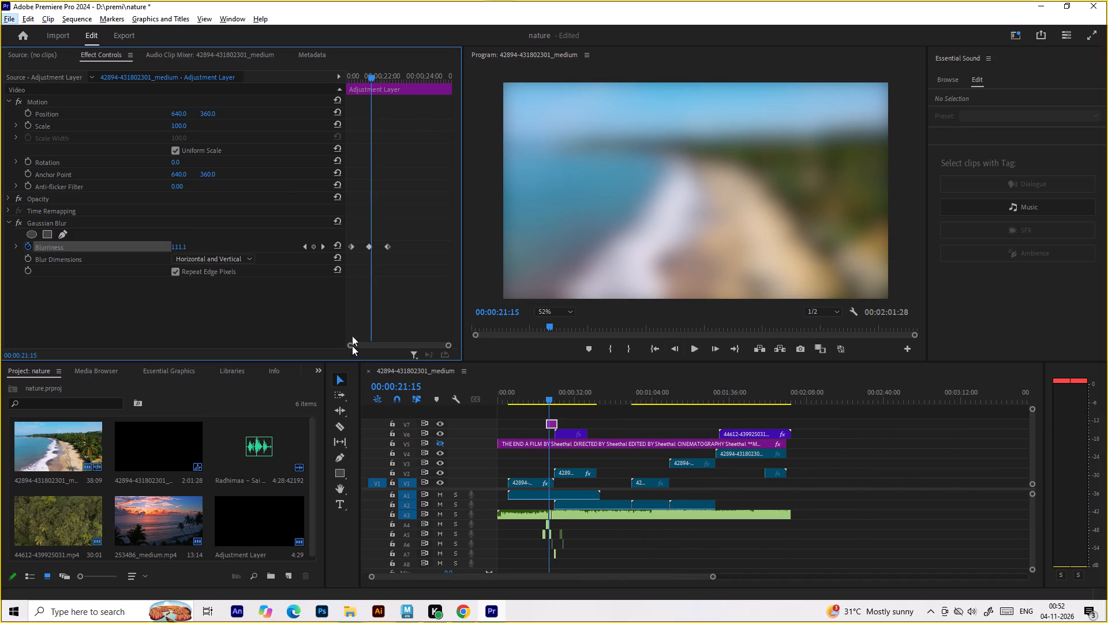
drag(0, 0, 887, 591)
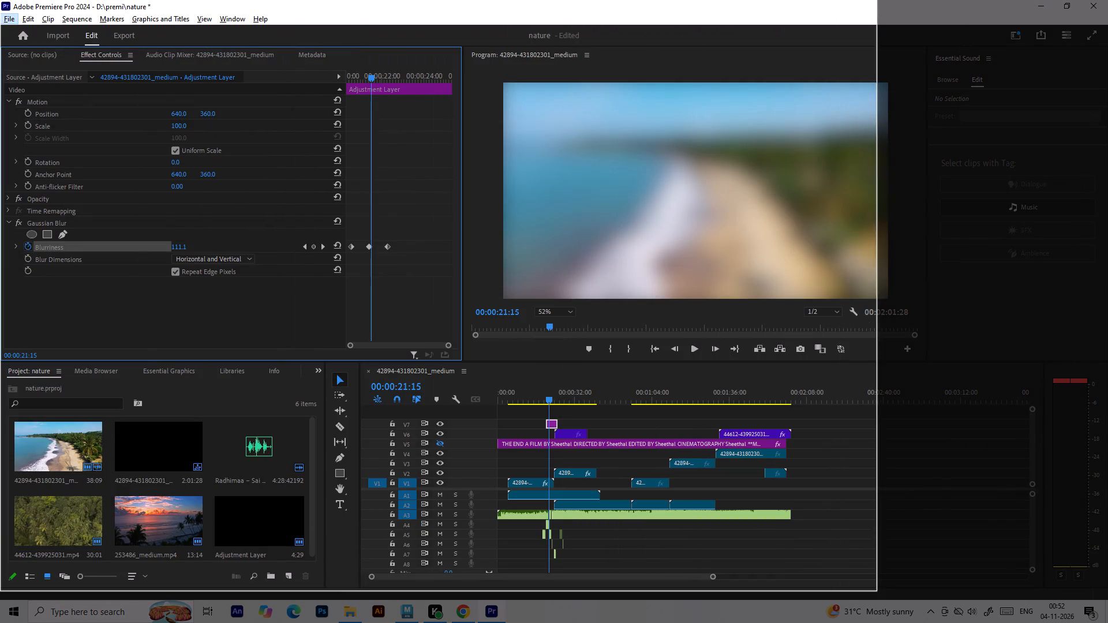
drag(887, 591, 1107, 597)
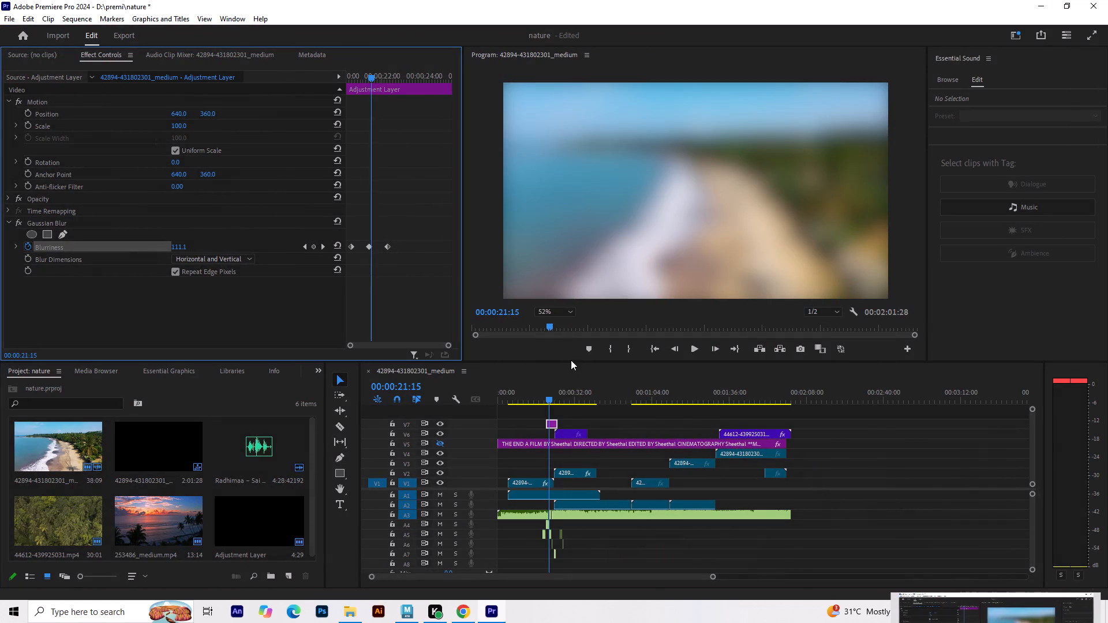
click(1007, 512)
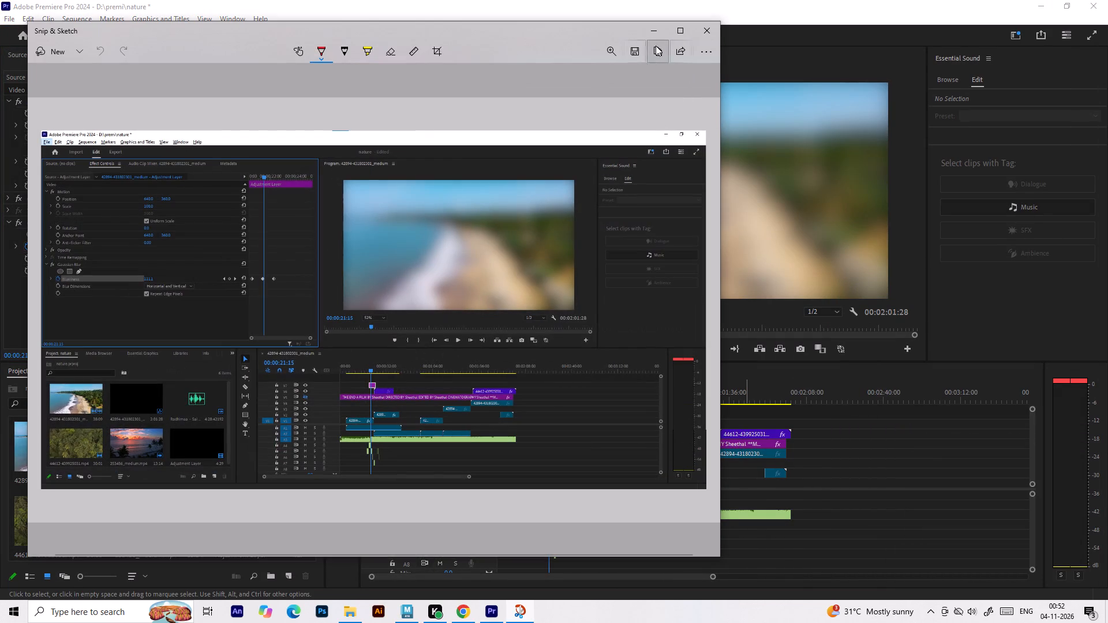
click(630, 50)
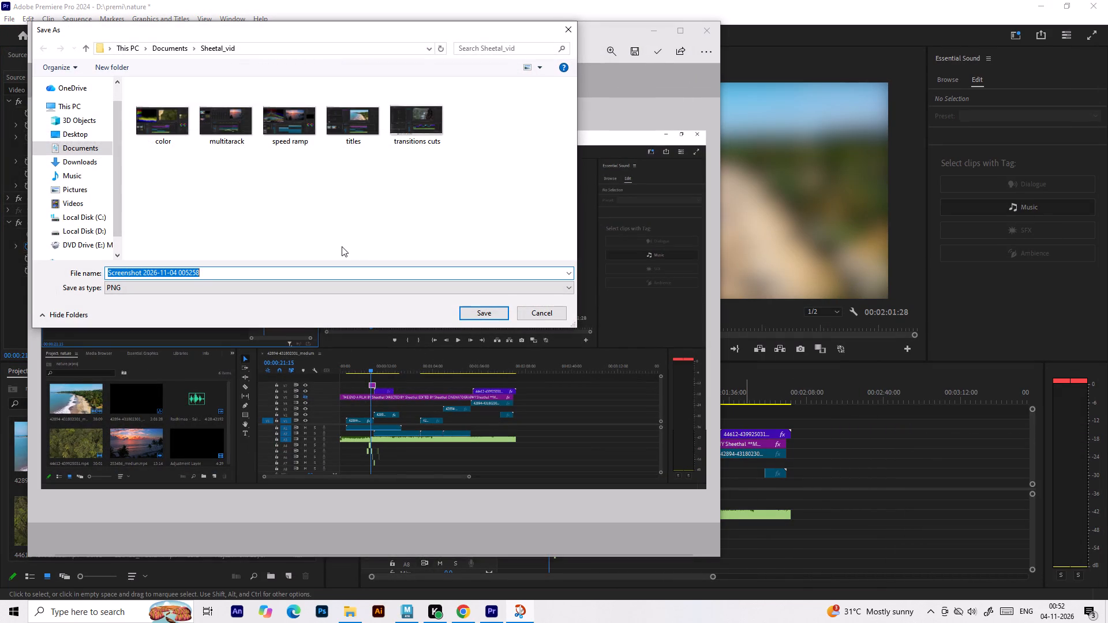
text(keyr)
text(framin)
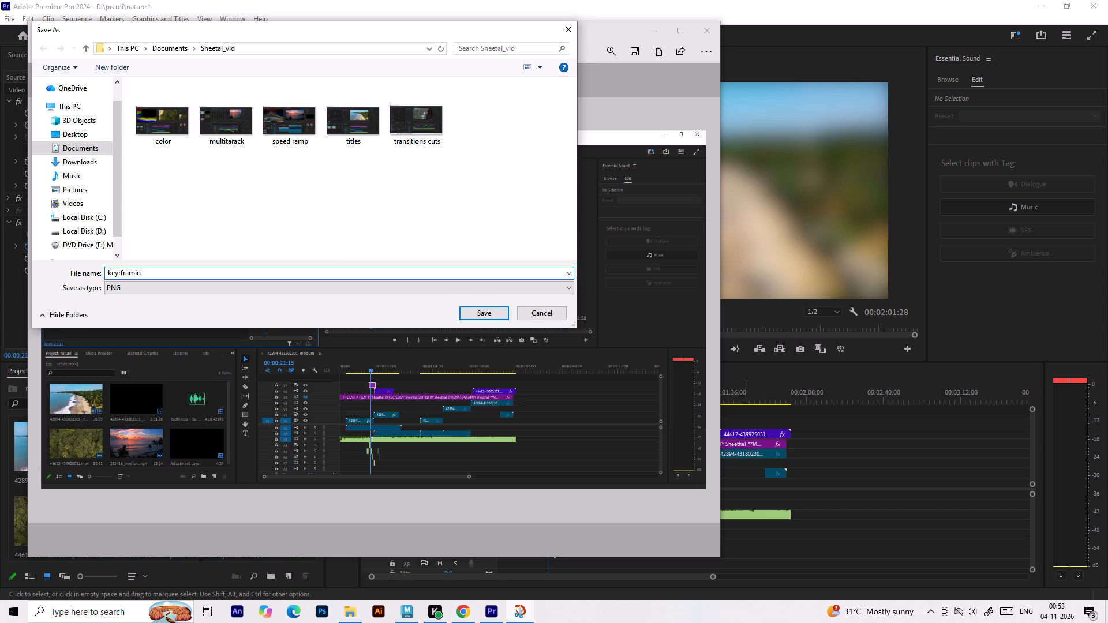
click(492, 313)
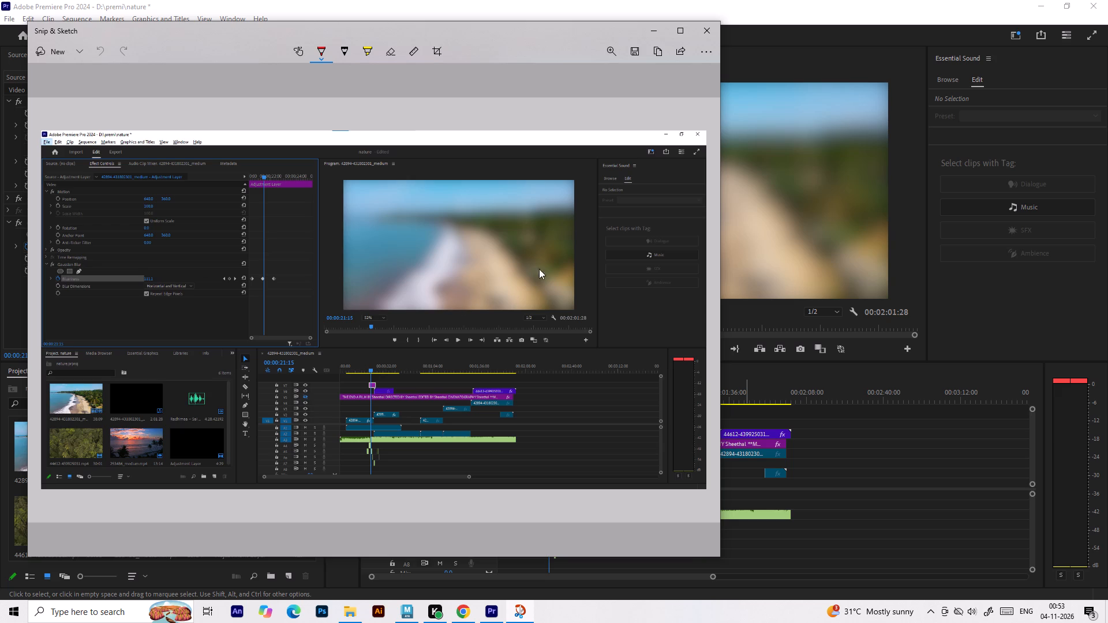
click(698, 31)
In the Audio workspace, search the effects for "de" and apply DeNoise to the music clip on A3.
click(1022, 38)
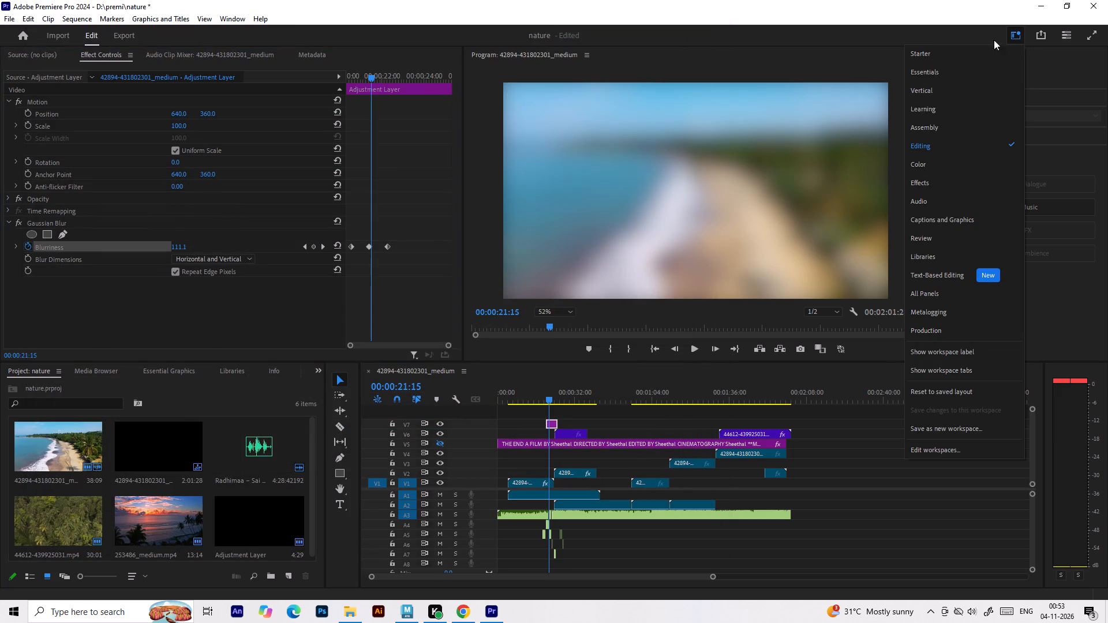
click(927, 192)
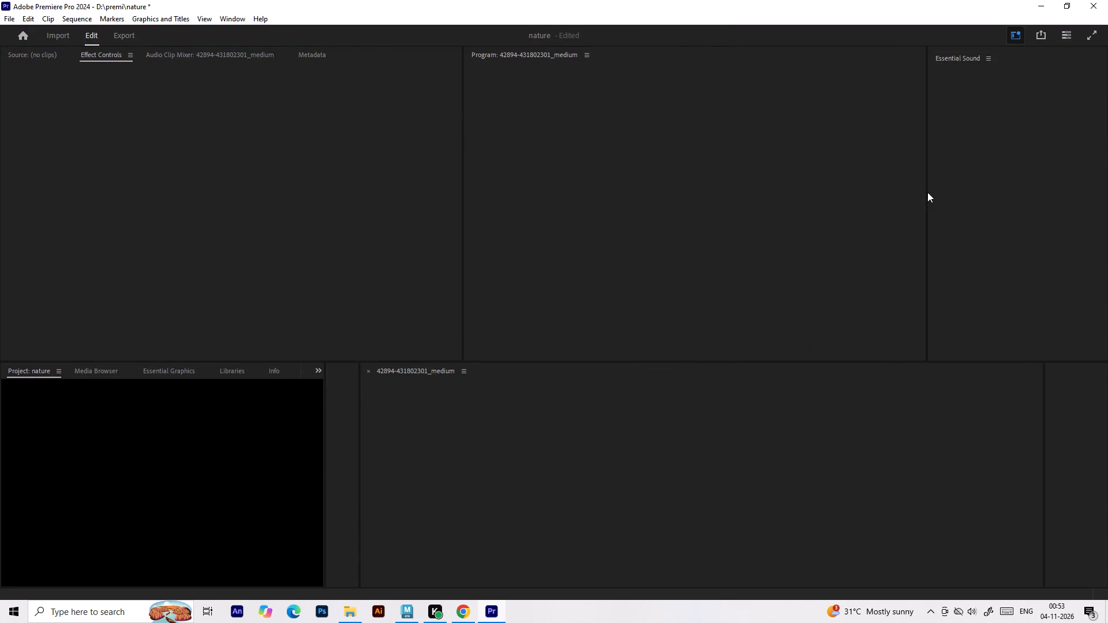
click(489, 497)
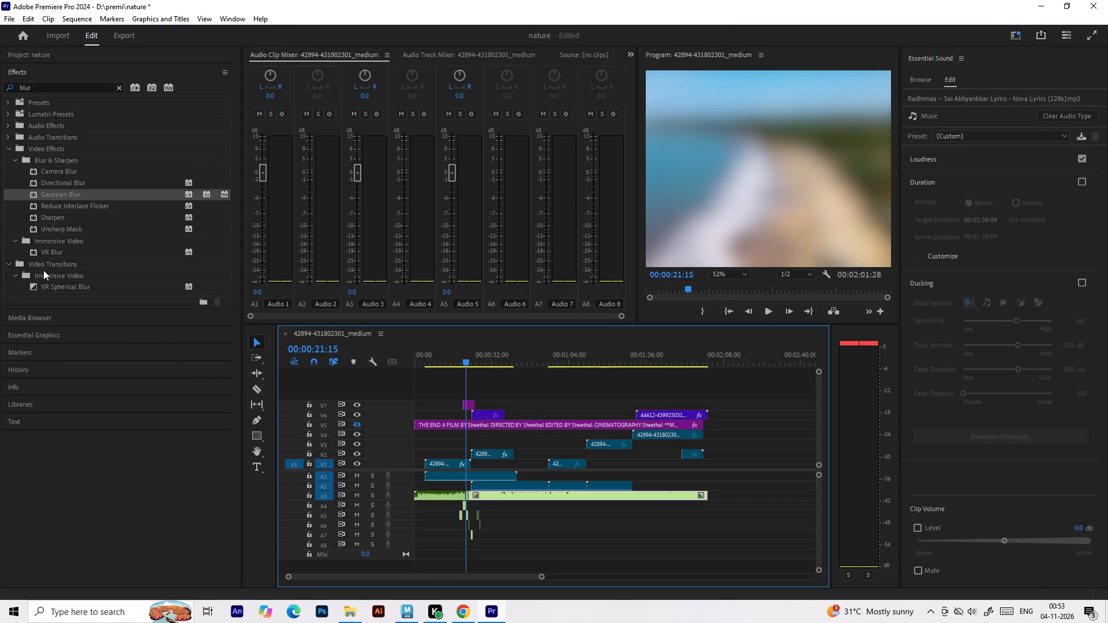
double_click(45, 89)
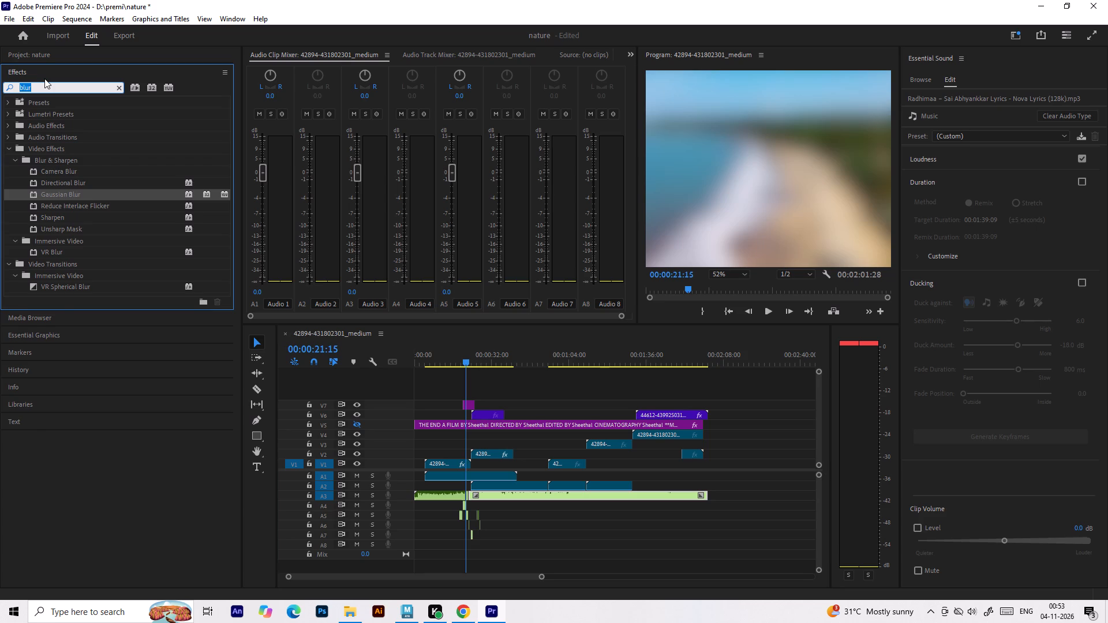
text(de)
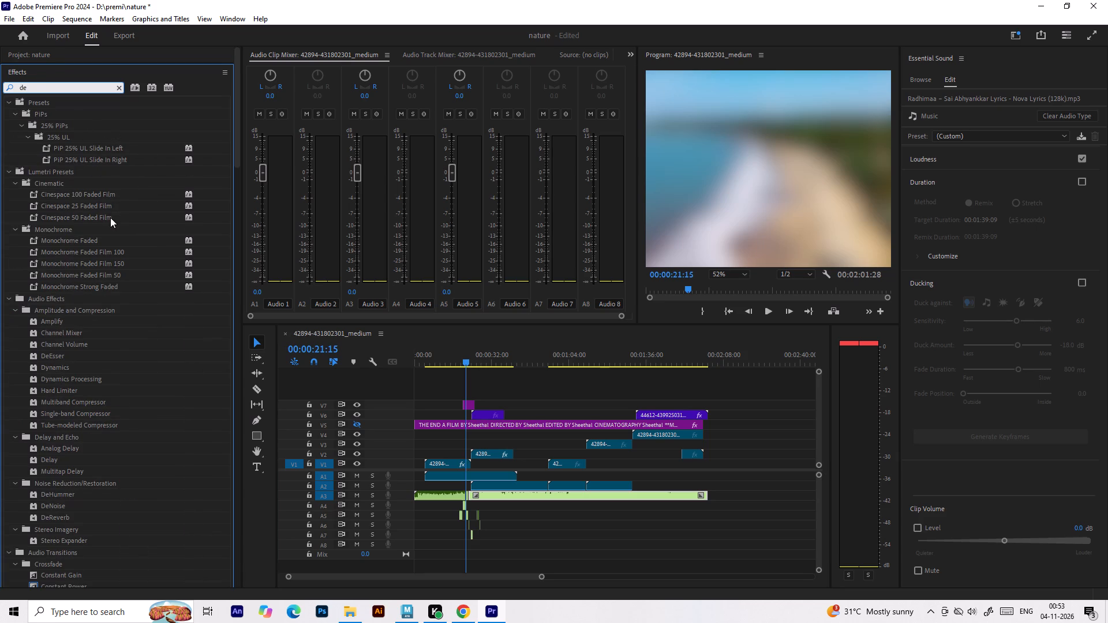
scroll(113, 220, down, 2)
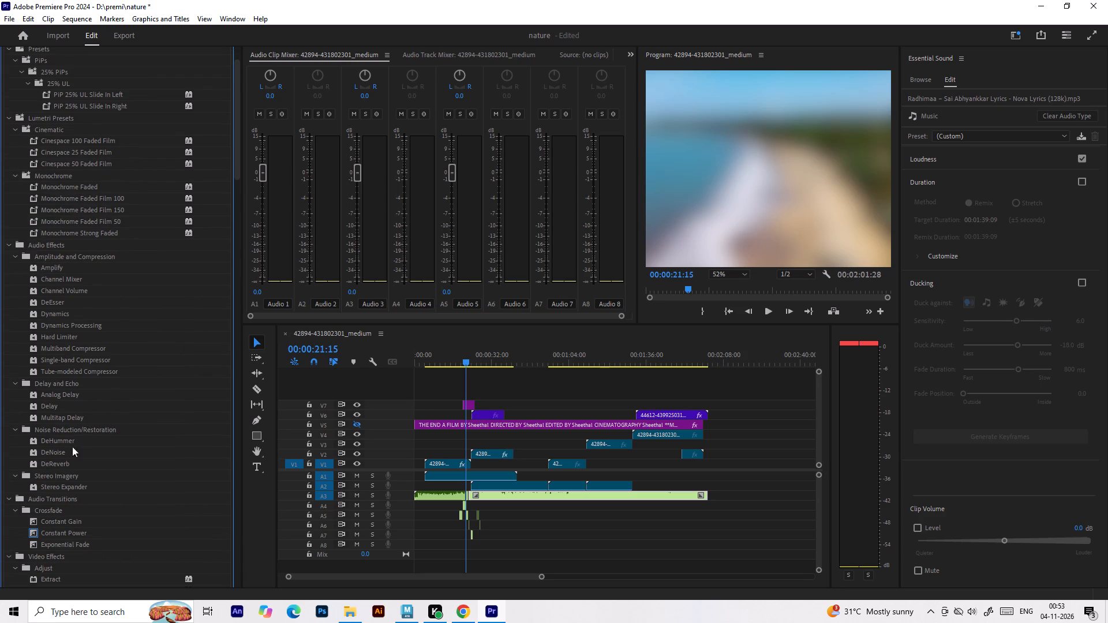
drag(62, 453, 485, 498)
Enlarge the video and audio track heights so the Audio 3 waveform can be seen in detail.
alt+scroll(471, 496, up, 7)
alt+scroll(470, 494, down, 1)
alt+scroll(470, 494, up, 13)
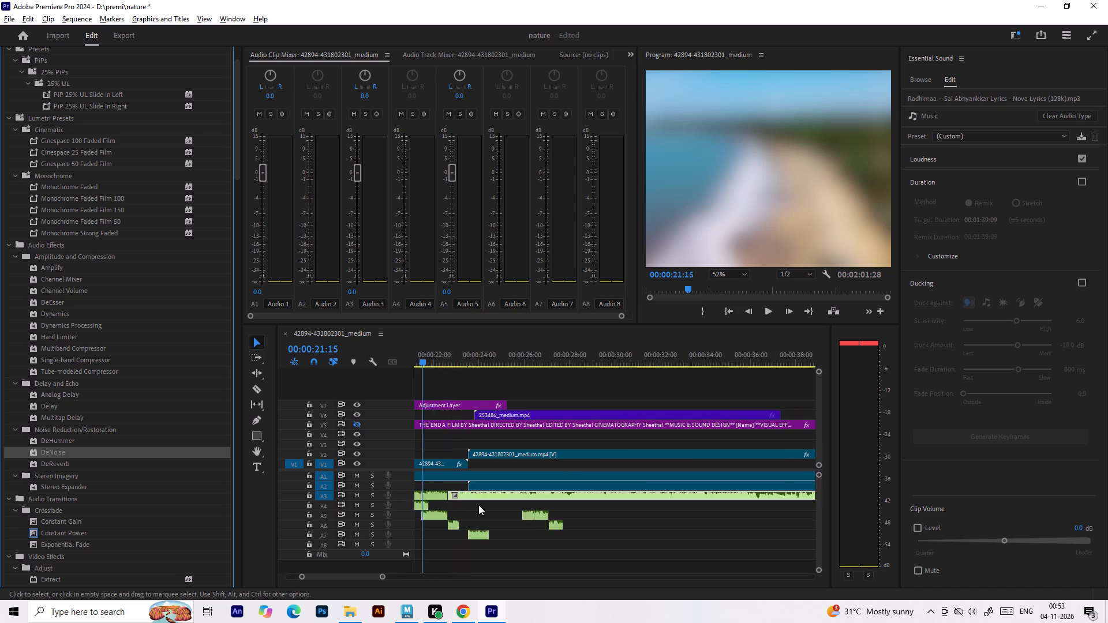
alt+scroll(478, 505, up, 20)
alt+scroll(478, 505, up, 1)
shift+scroll(388, 485, up, 17)
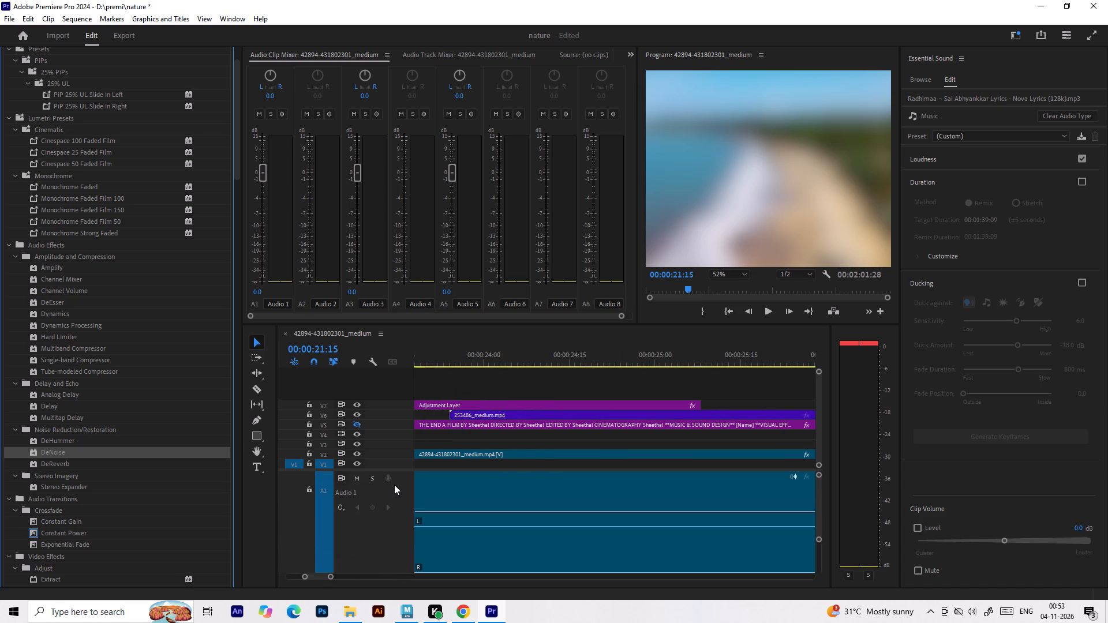
drag(819, 491, 821, 508)
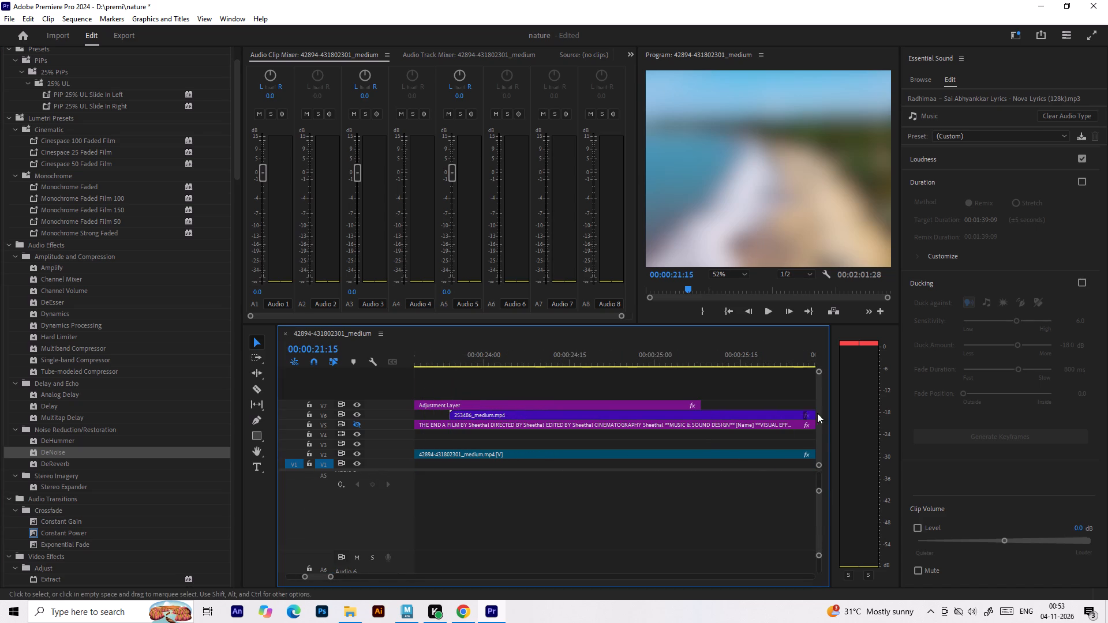
drag(820, 412, 819, 355)
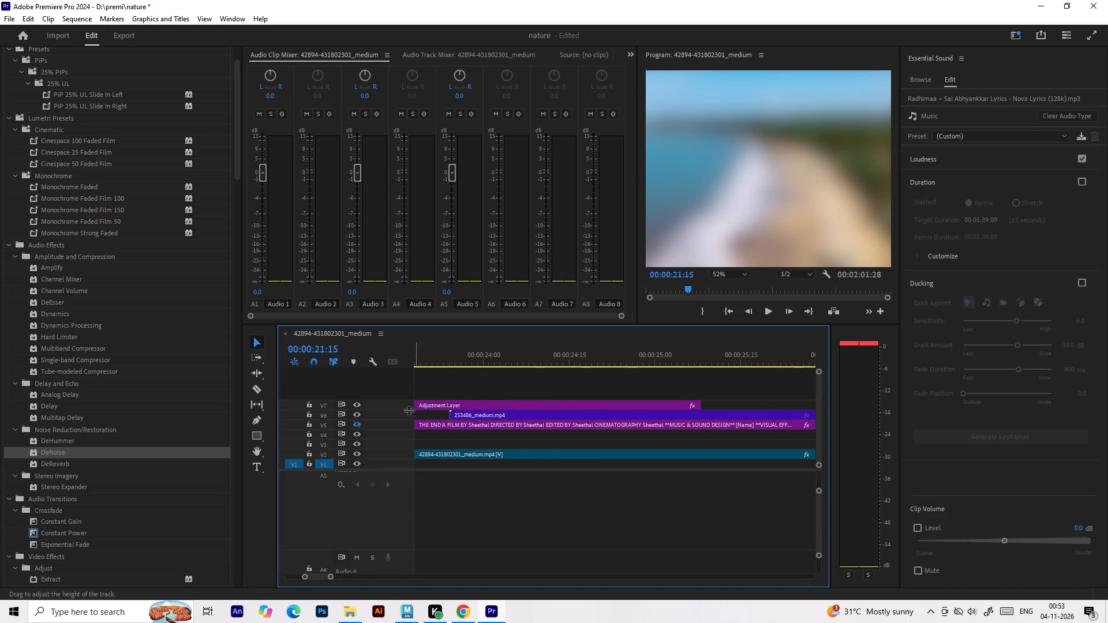
shift+scroll(400, 409, up, 20)
shift+scroll(400, 409, up, 3)
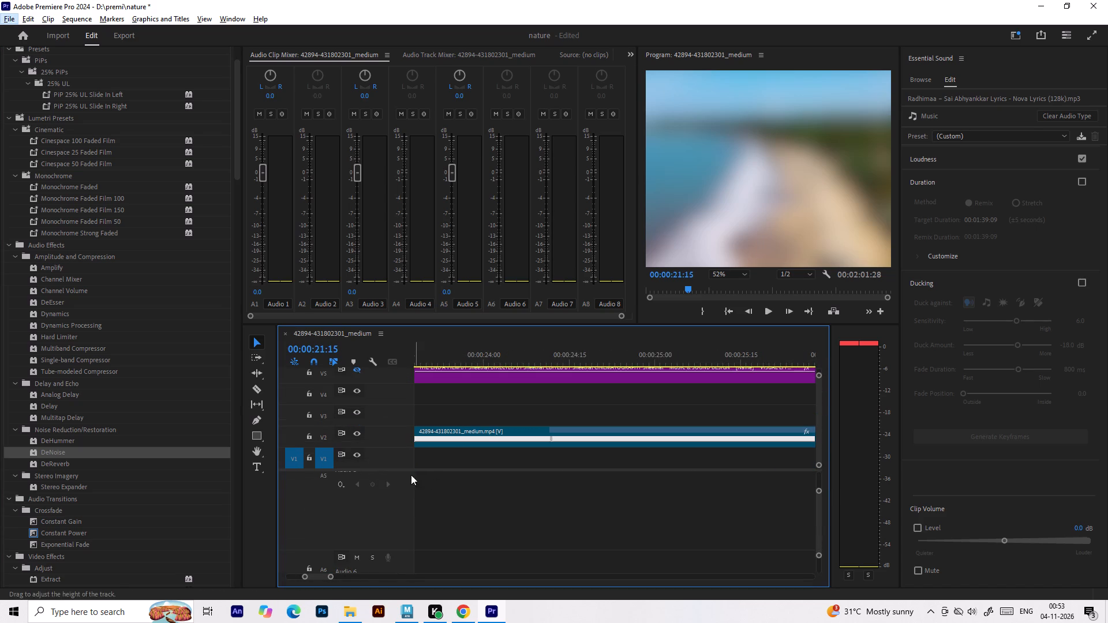
shift+scroll(384, 415, up, 9)
click(392, 416)
shift+scroll(391, 416, up, 20)
shift+scroll(391, 416, up, 4)
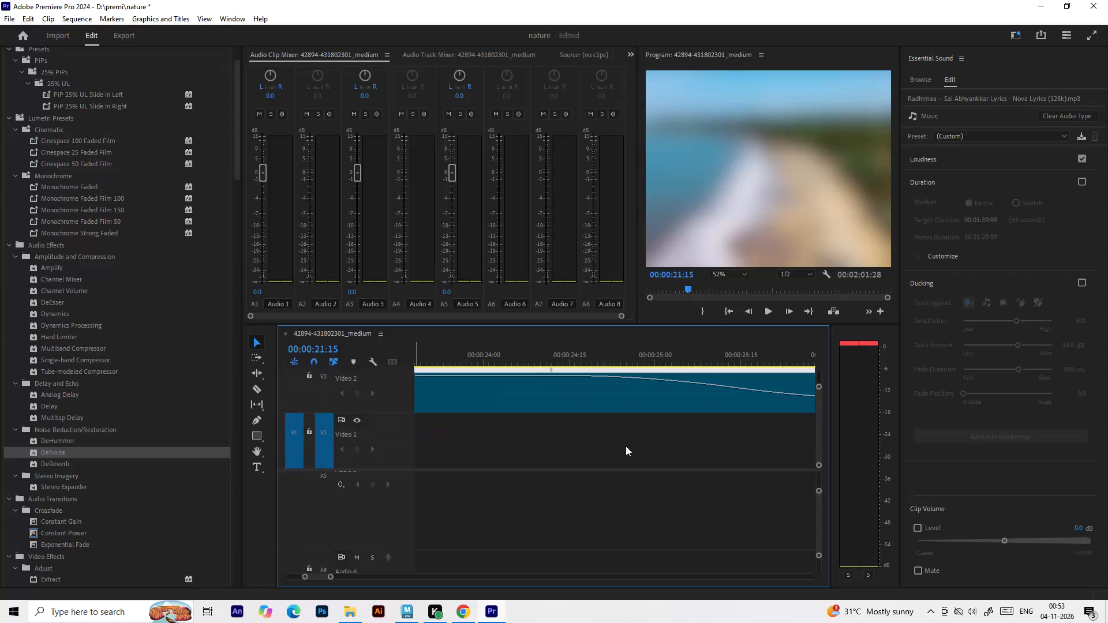
drag(820, 507, 821, 500)
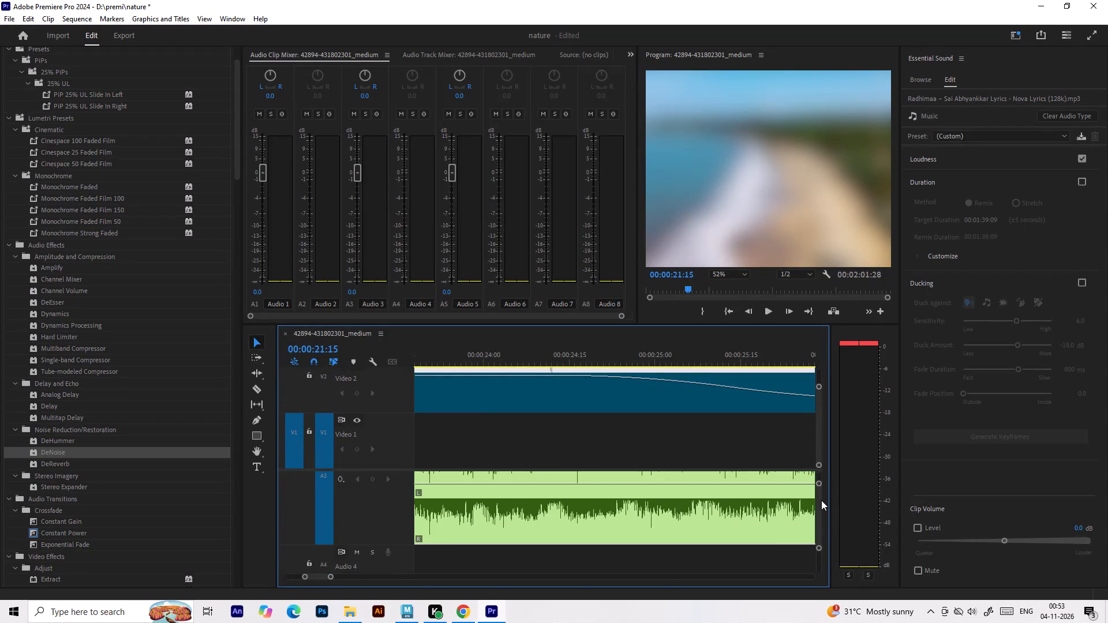
drag(821, 500, 824, 498)
Move the playhead to 00:00:25:17 and apply DeNoise again to the music clip on Audio 3.
drag(578, 347, 615, 352)
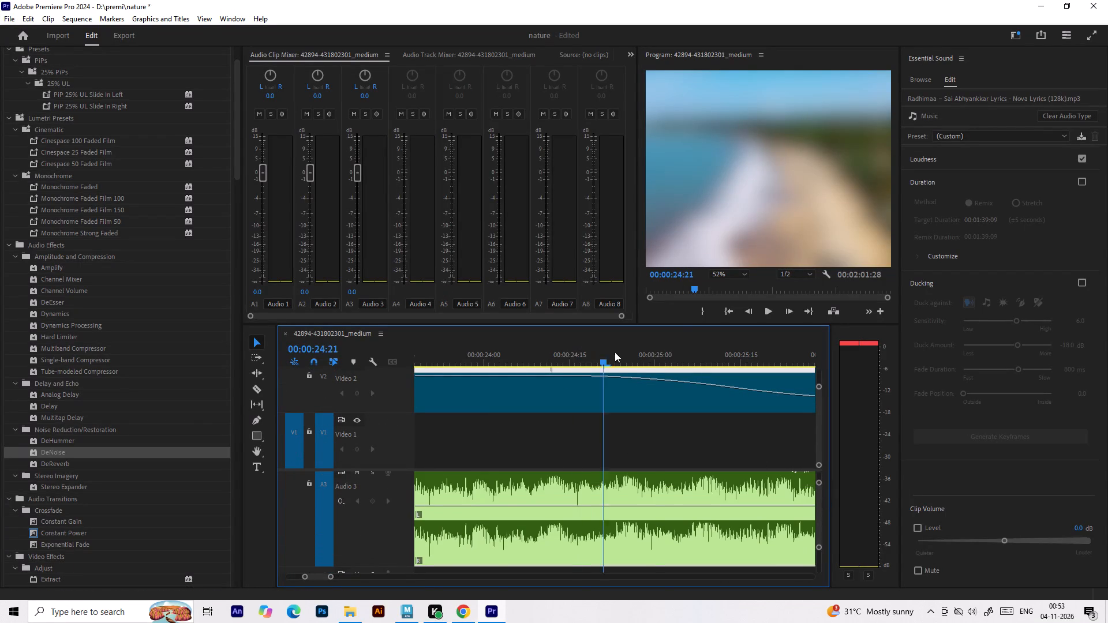
drag(615, 352, 755, 354)
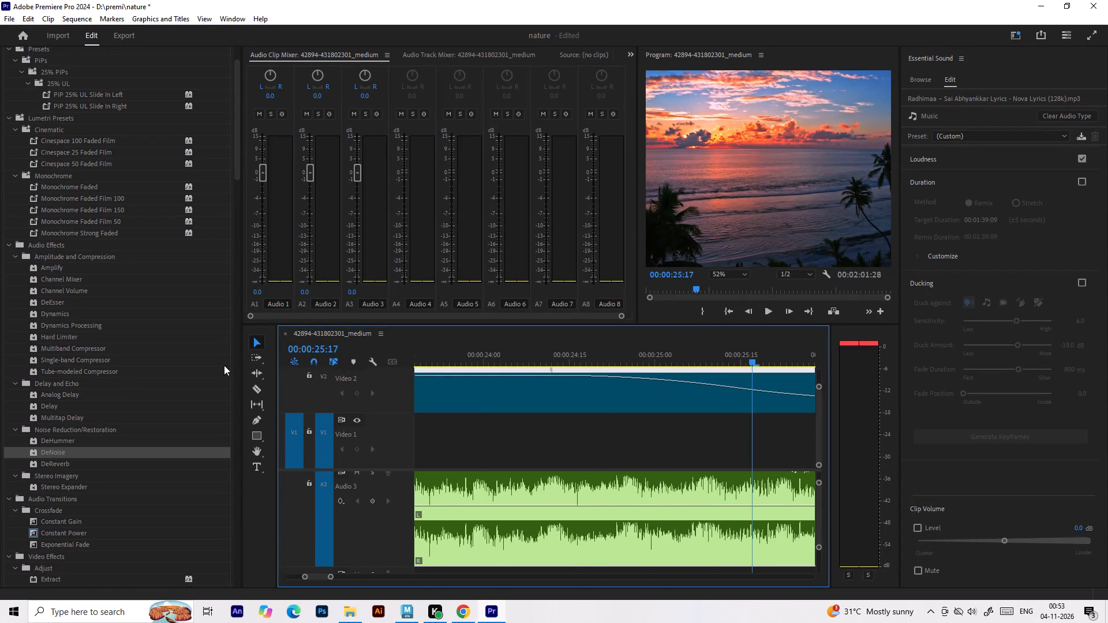
drag(65, 456, 450, 498)
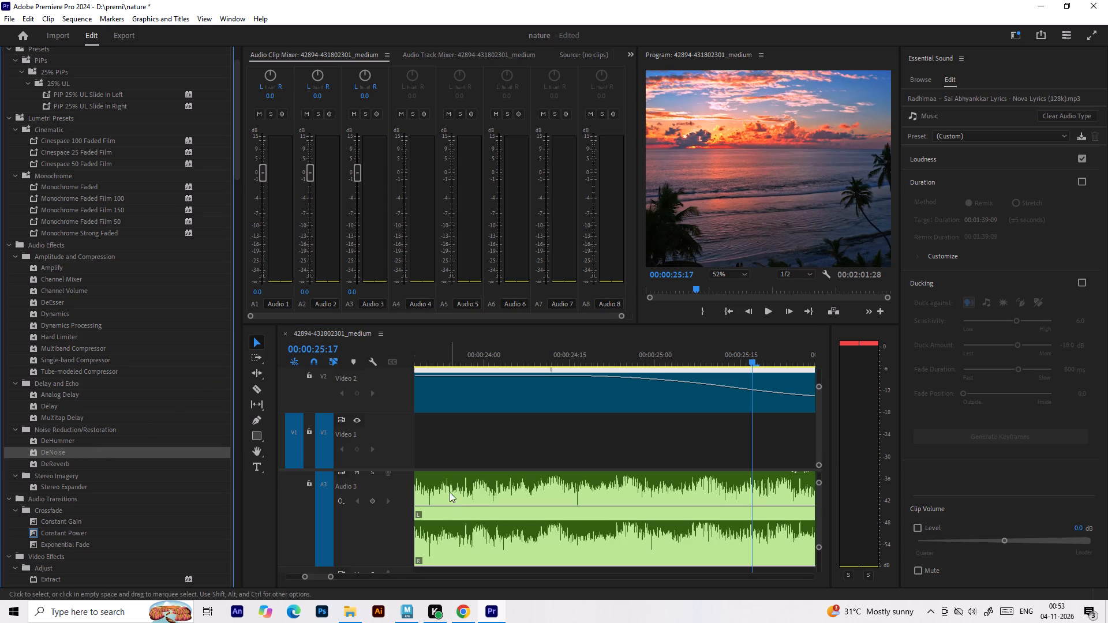
scroll(138, 188, up, 15)
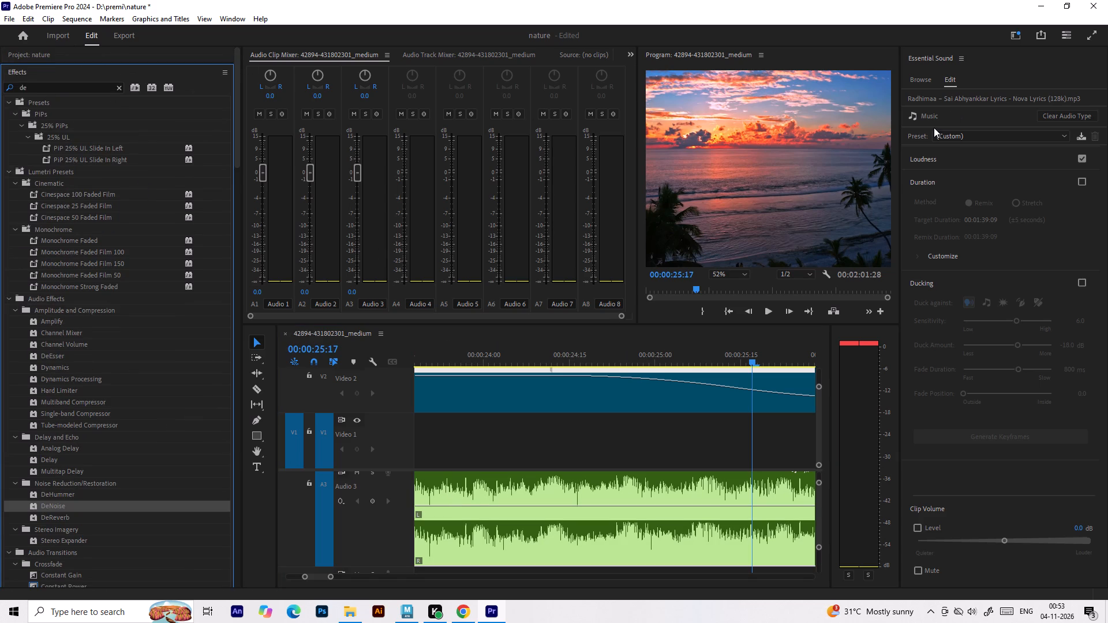
In the Editing workspace, delete the second DeNoise effect from the Audio 3 music clip.
click(537, 489)
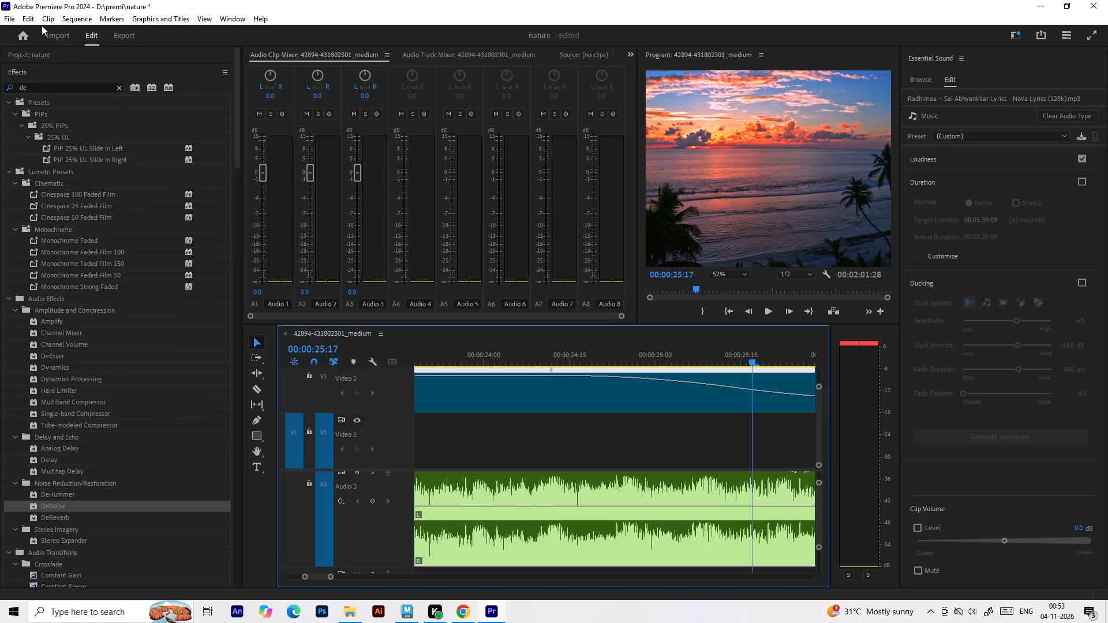
click(1019, 31)
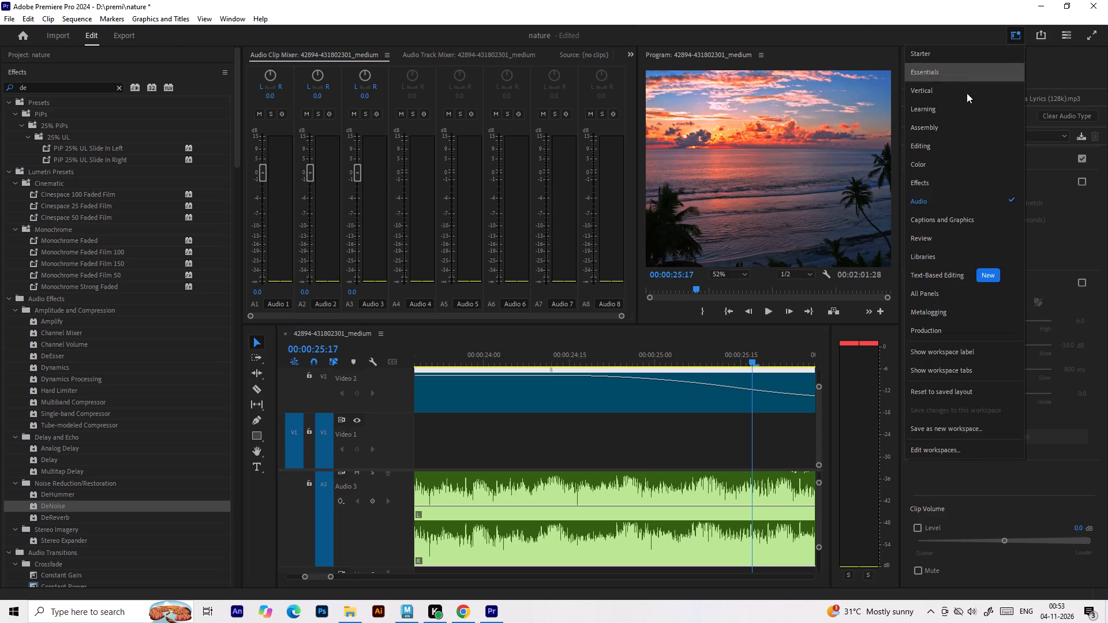
click(938, 142)
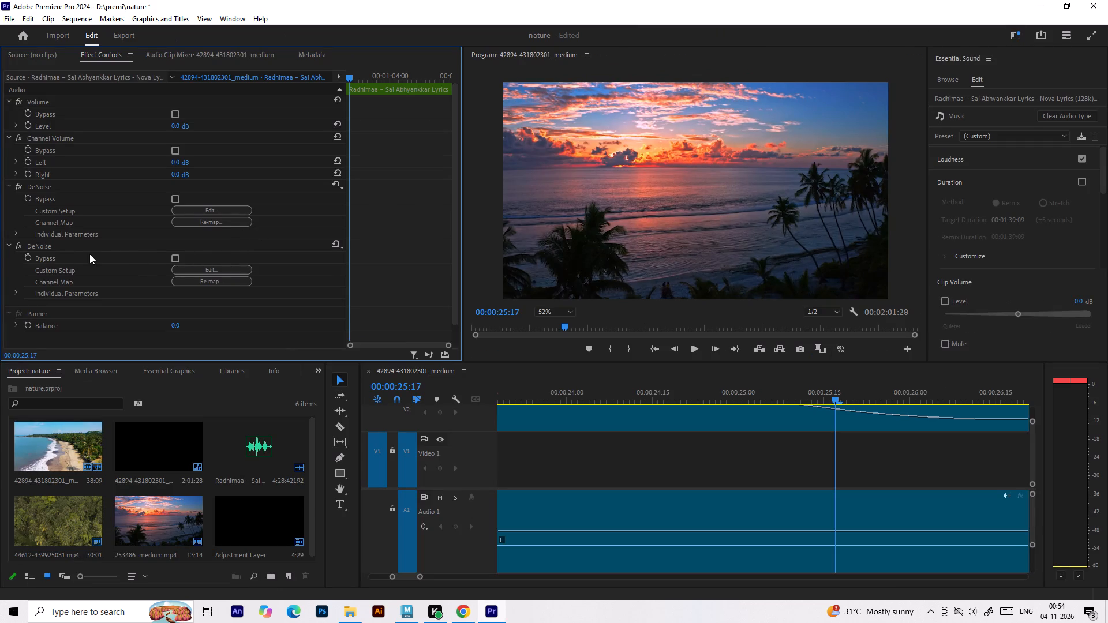
drag(61, 250, 65, 258)
click(54, 246)
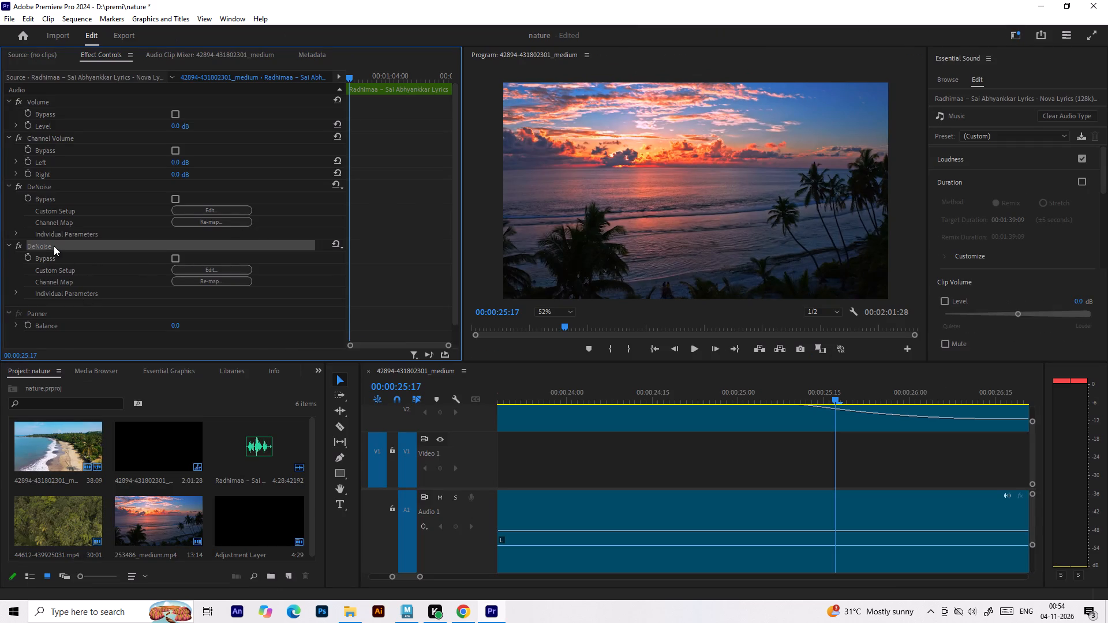
key(Delete)
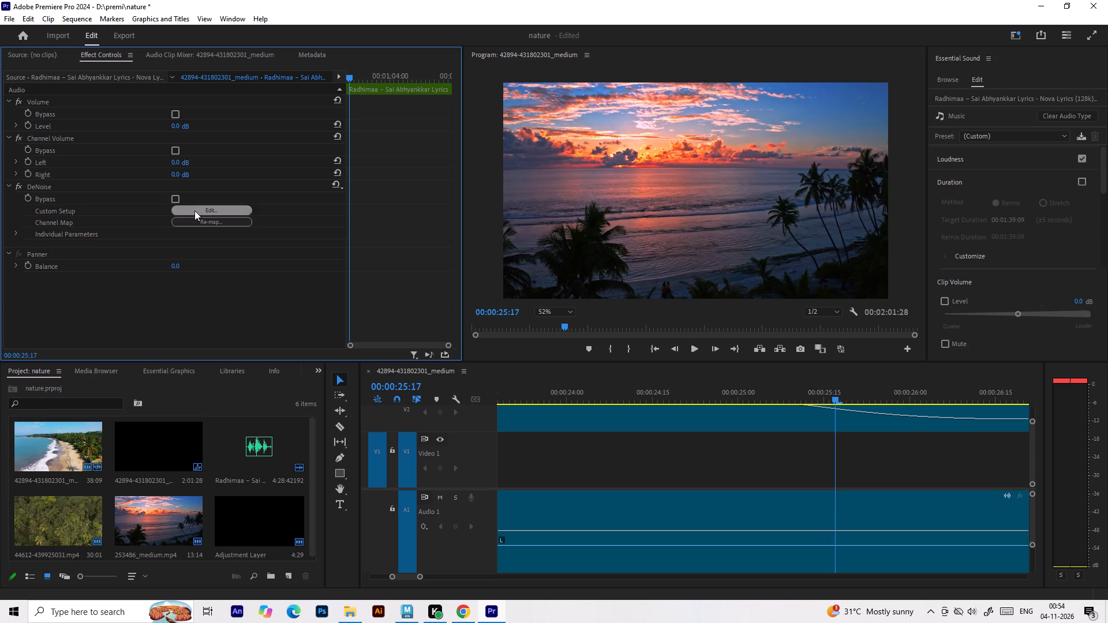
Open the remaining DeNoise effect's custom setup and apply the Light Noise Reduction preset.
click(194, 211)
click(467, 214)
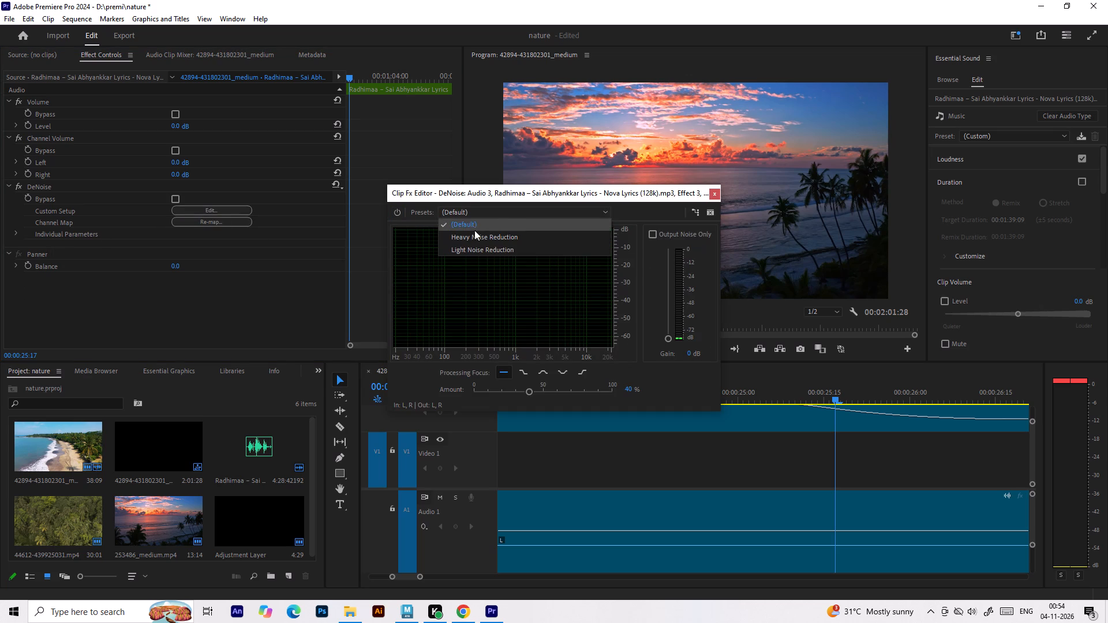
click(478, 242)
click(478, 212)
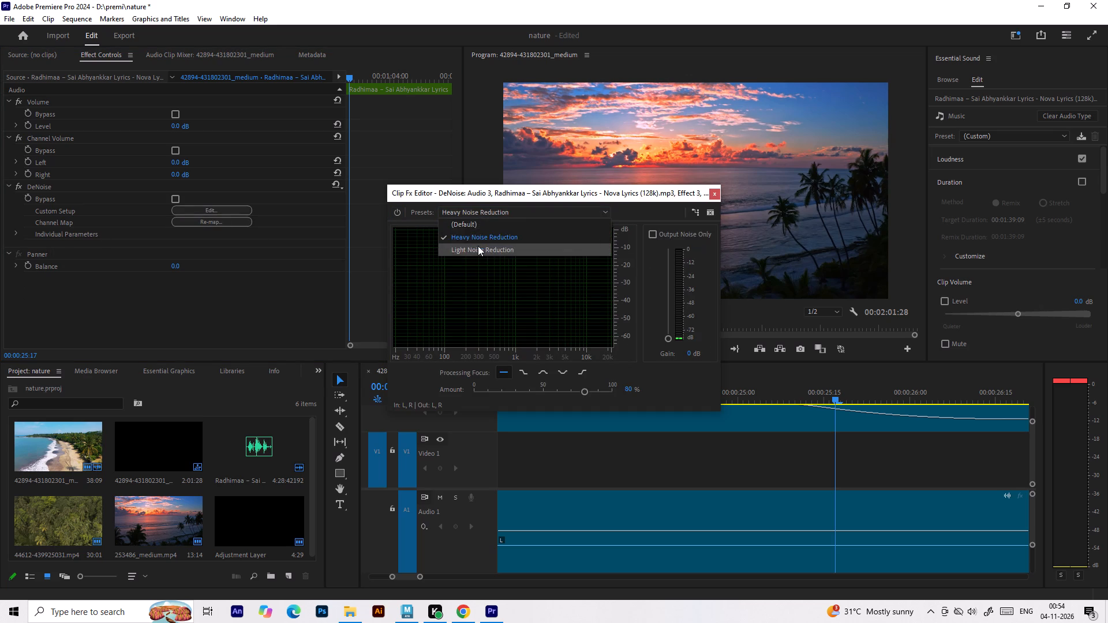
click(478, 246)
Play from 00:00:24:19 with the DeNoise editor open, snip the full workspace, close the editor and stop playback.
drag(820, 391, 679, 391)
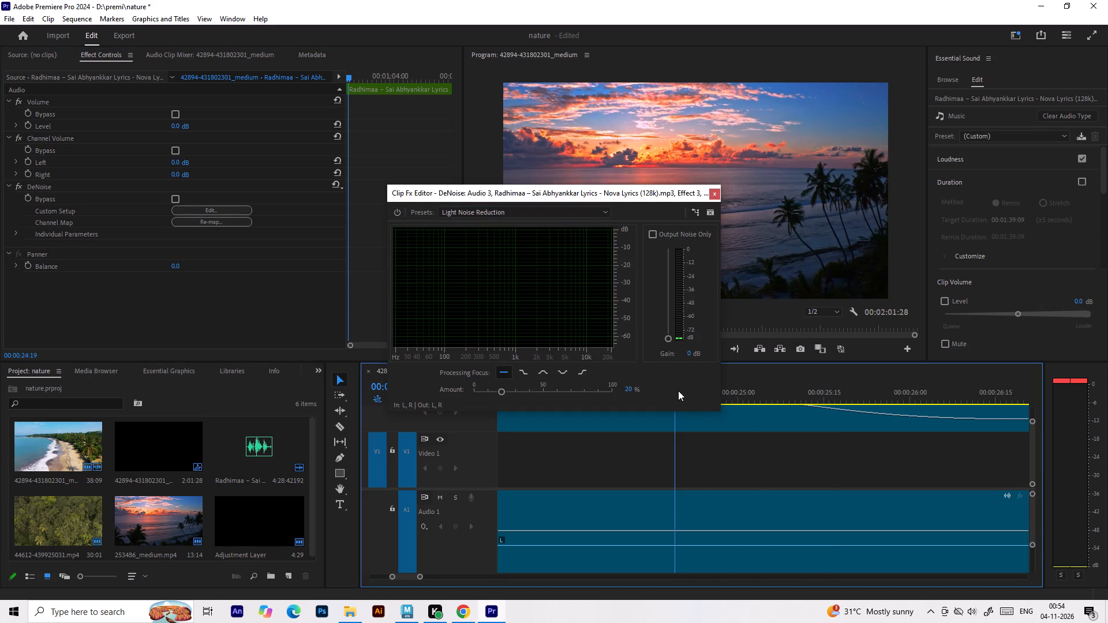
key(space)
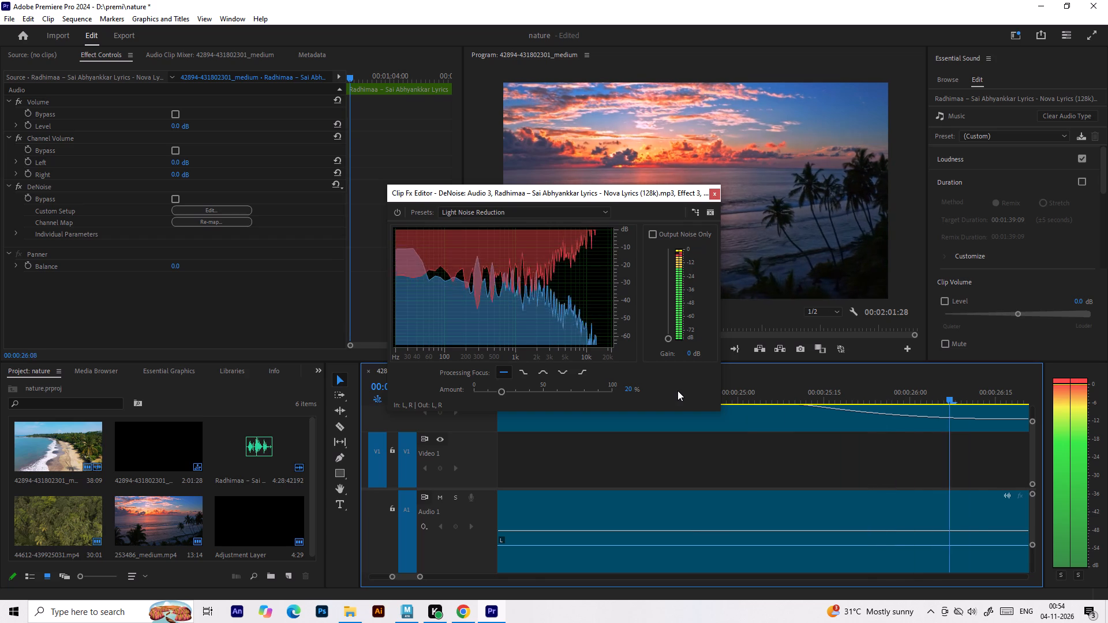
key(shift+super+s)
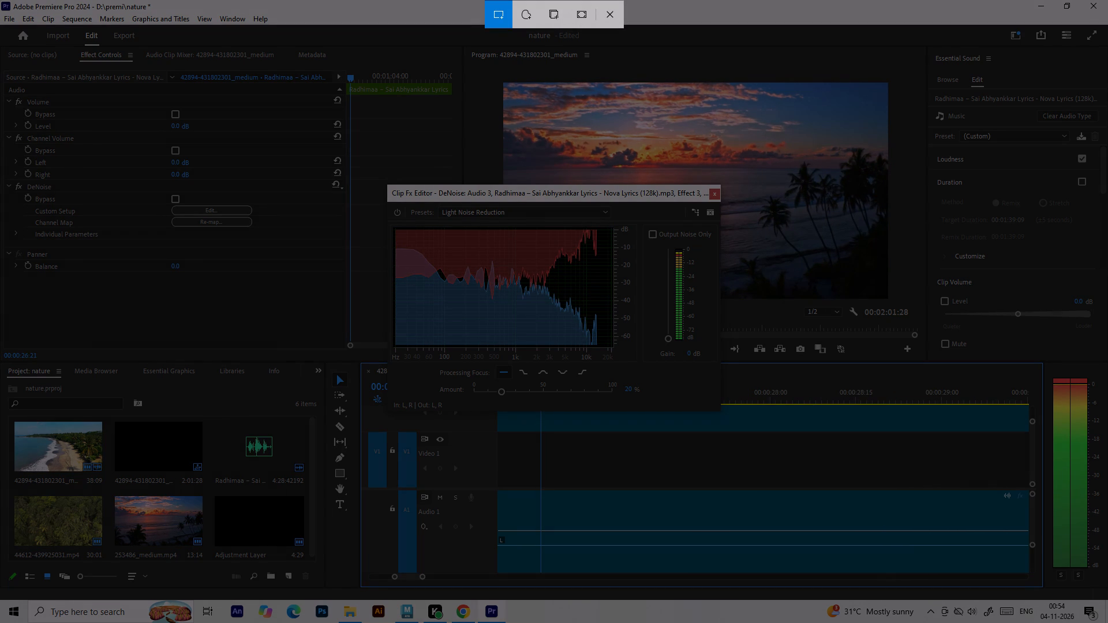
drag(0, 0, 1107, 598)
click(714, 196)
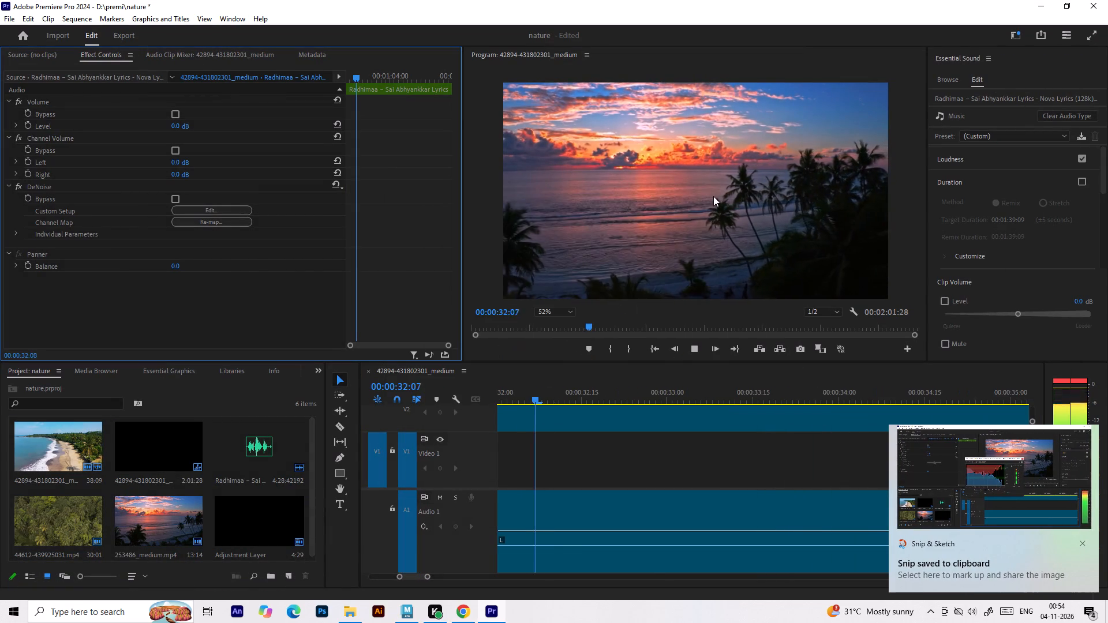
key(space)
click(774, 399)
Save the DeNoise snip as PNG "audio cleeanup" in the Sheetal_vid folder and close Snip & Sketch.
key(alt+Tab)
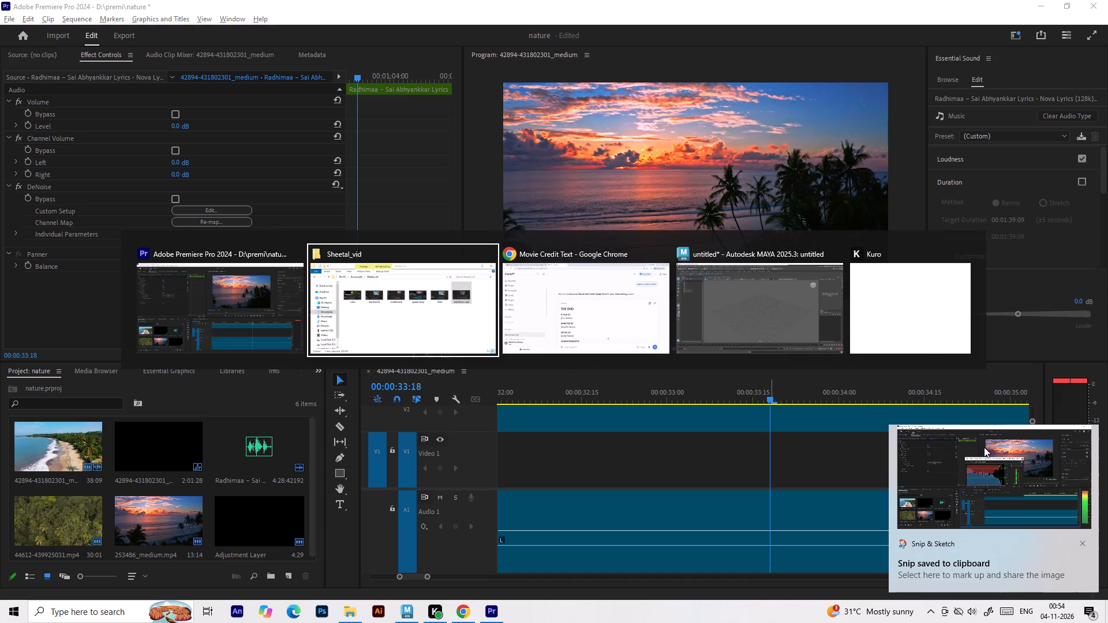
alt+click(986, 456)
click(994, 494)
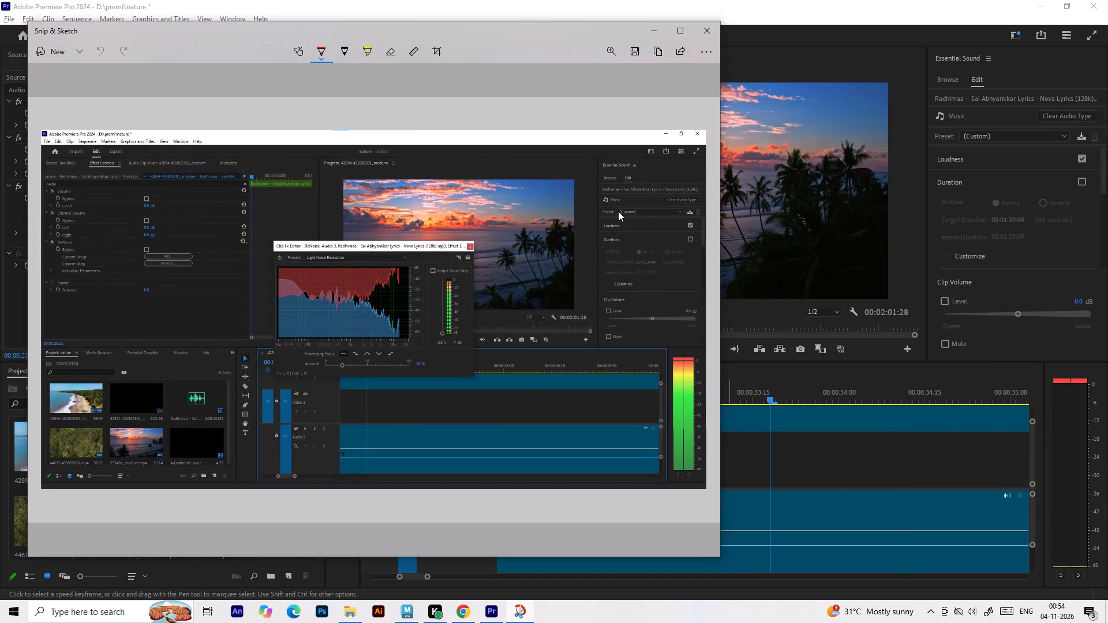
click(634, 50)
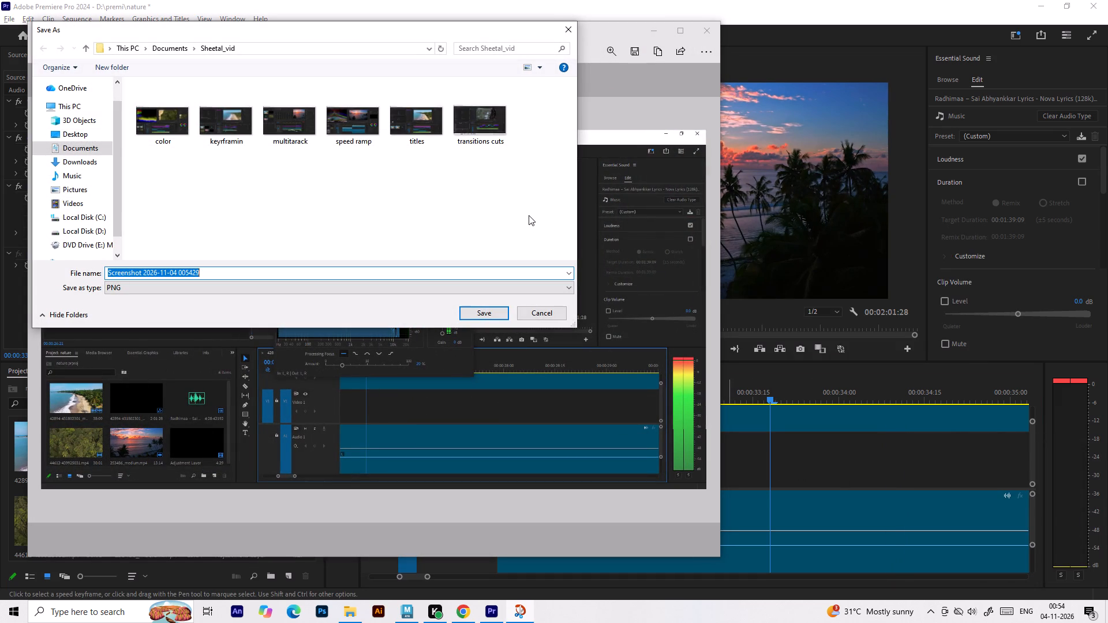
text(audio cleeanup)
key(Return)
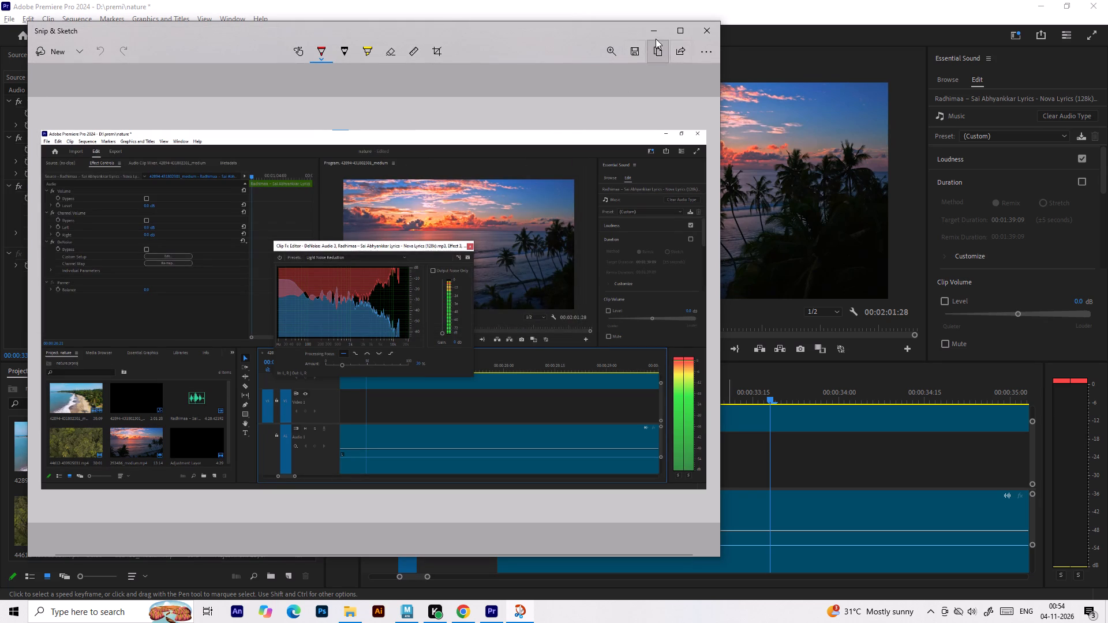
click(704, 25)
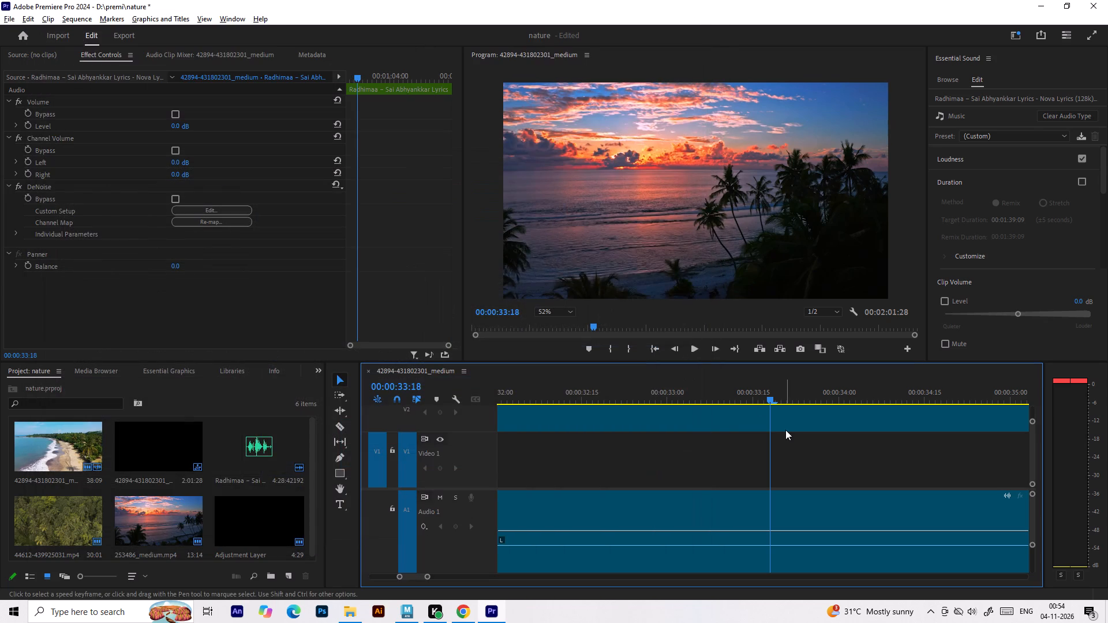
Move the separate beach clip on Video 1 about 28 seconds earlier, under the playhead at 00:00:41:08.
alt+scroll(673, 500, down, 16)
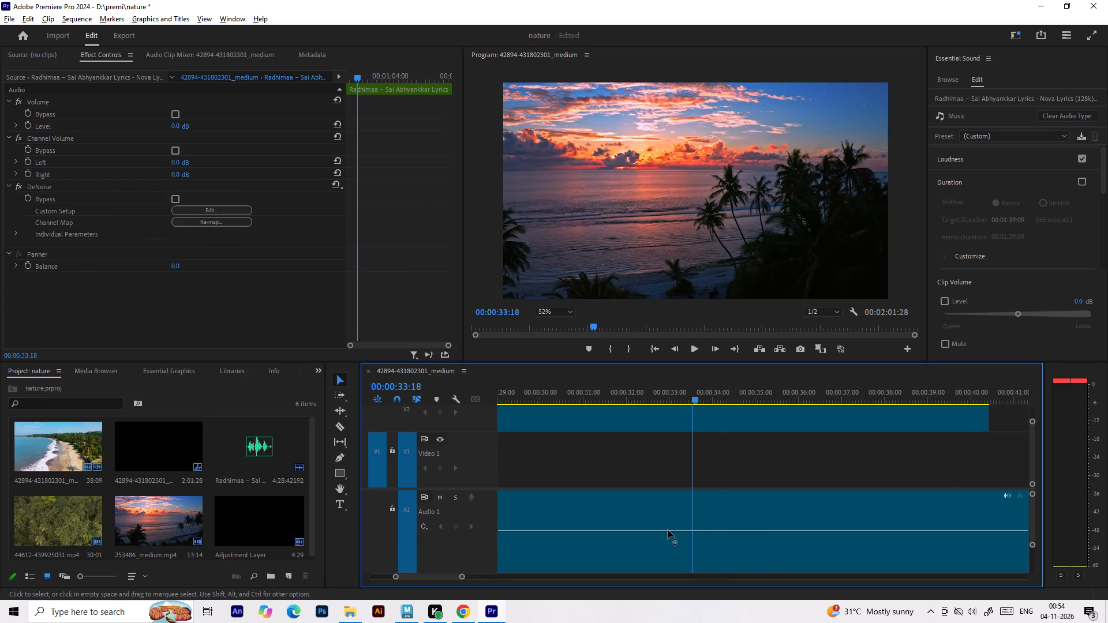
alt+scroll(668, 530, down, 12)
alt+scroll(668, 497, up, 1)
alt+scroll(665, 498, down, 5)
drag(678, 393, 723, 400)
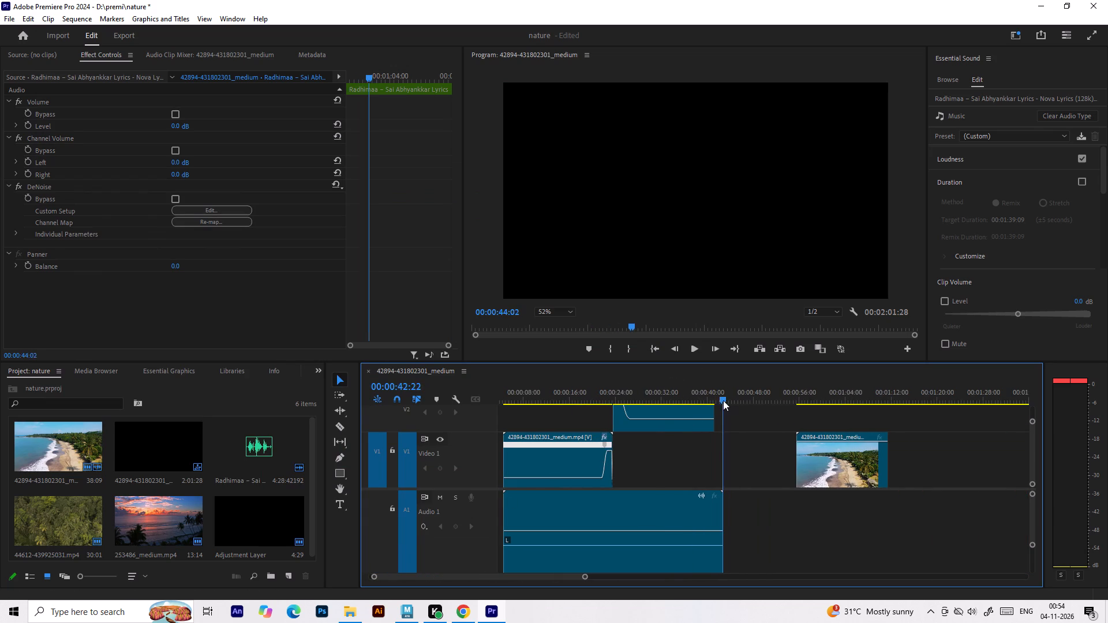
drag(723, 400, 712, 402)
alt+scroll(688, 477, down, 4)
drag(737, 465, 634, 463)
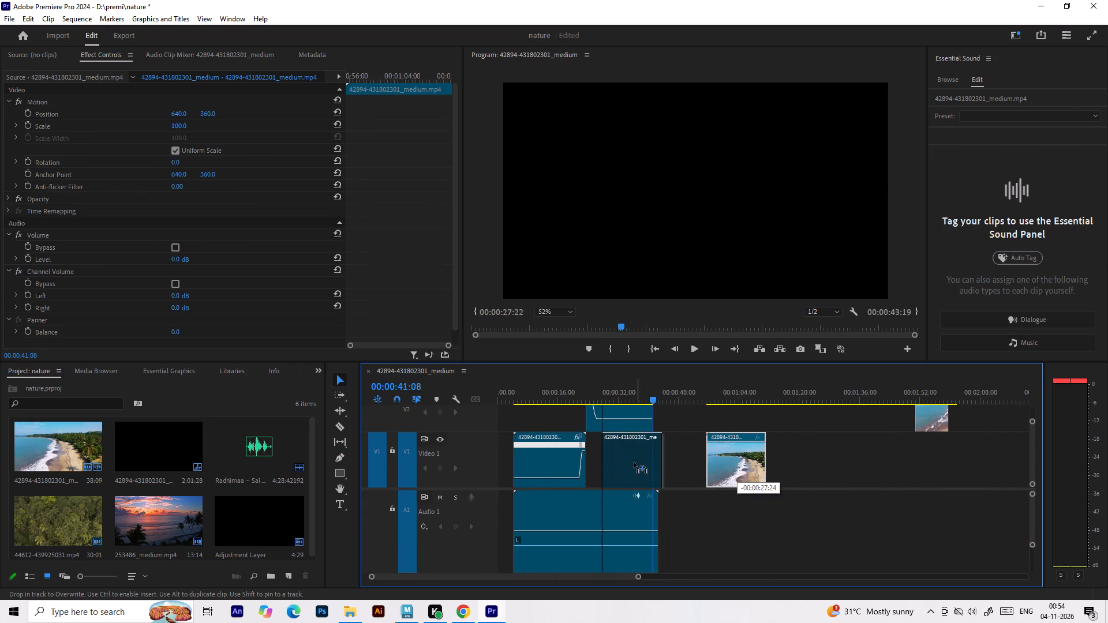
drag(634, 463, 631, 463)
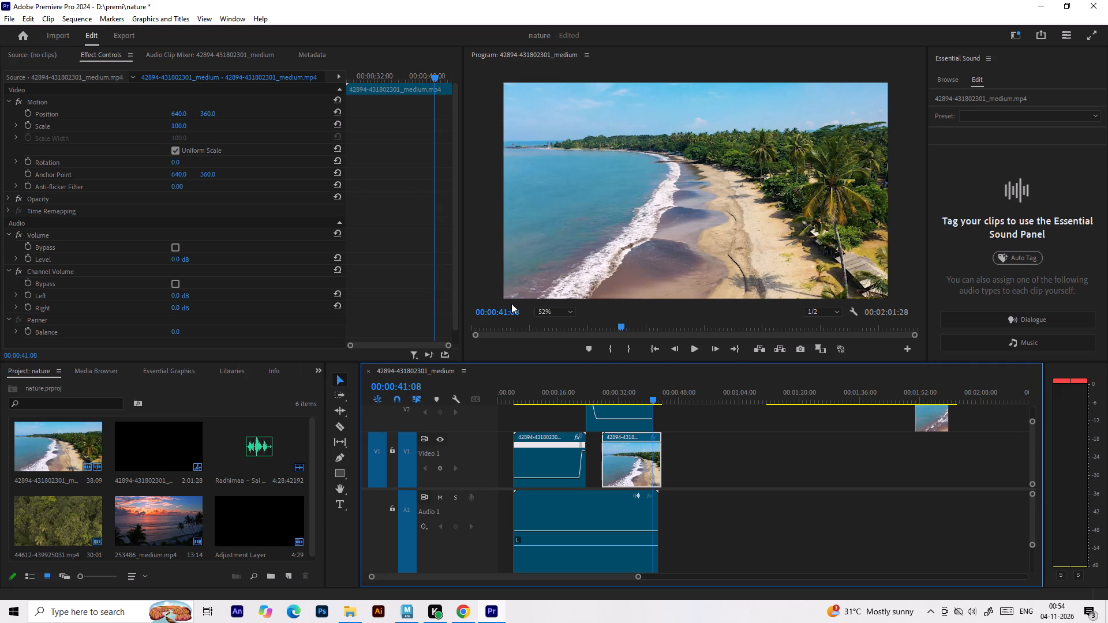
scroll(181, 193, down, 6)
scroll(187, 196, up, 6)
Switch to Chrome and search YouTube for "green screen" in the tree tutorial's tab.
key(alt+Tab)
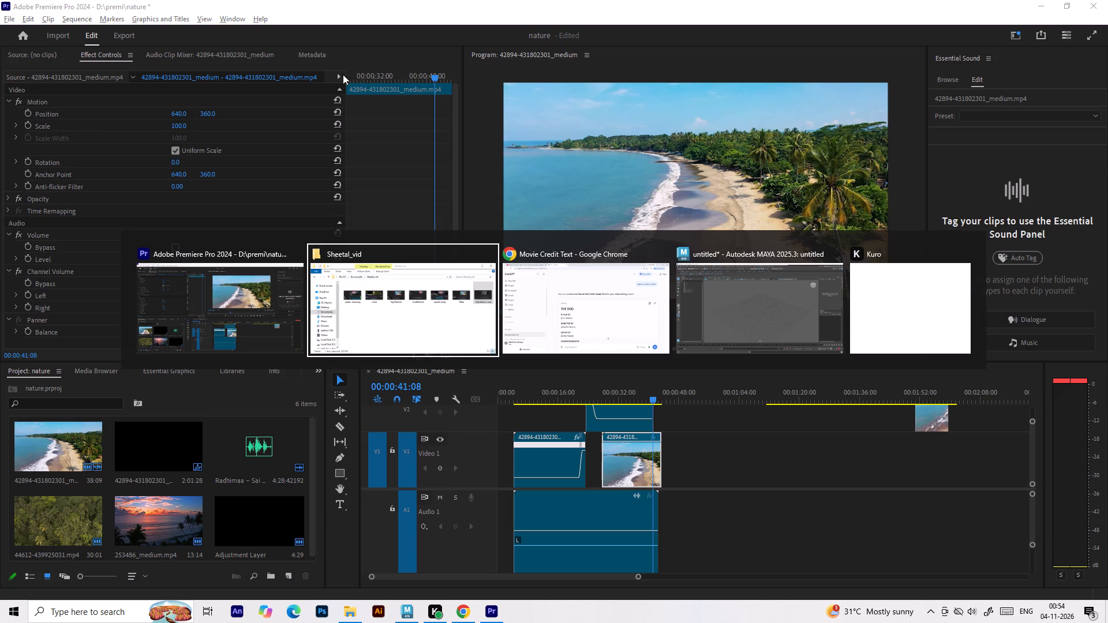
alt+click(553, 294)
click(208, 0)
click(94, 0)
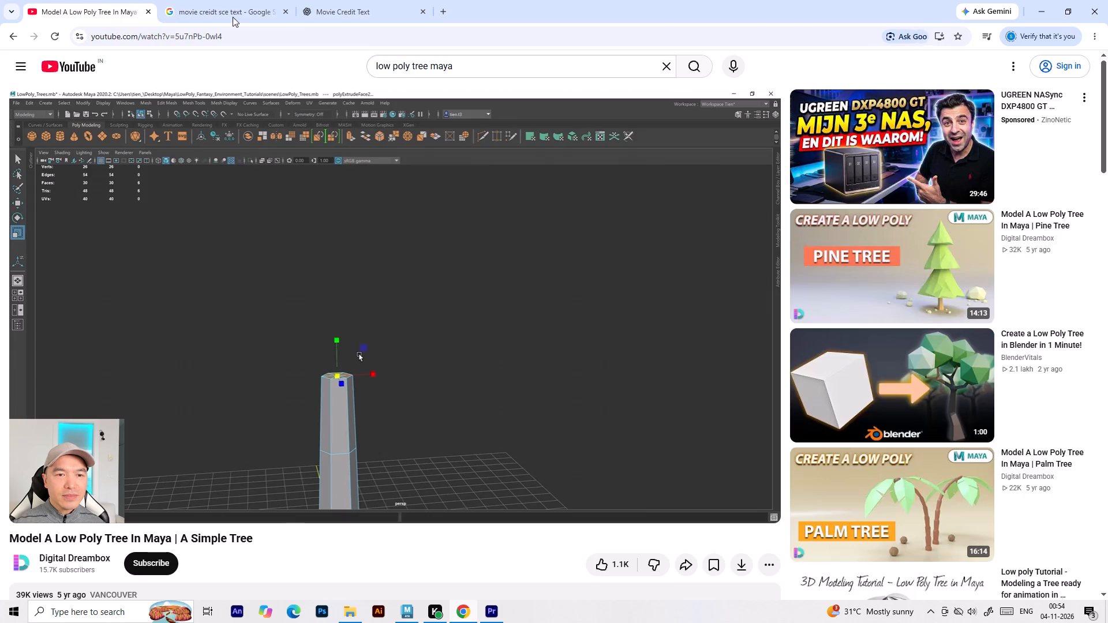
click(492, 72)
key(ctrl+a)
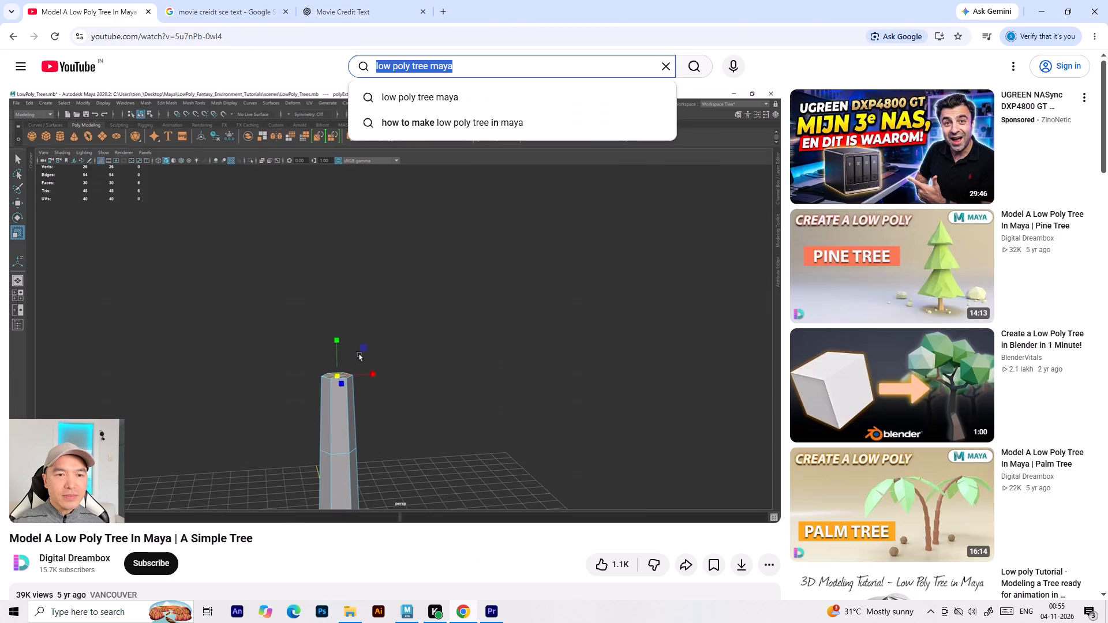
text(green screen)
key(Down)
key(Down)
key(Return)
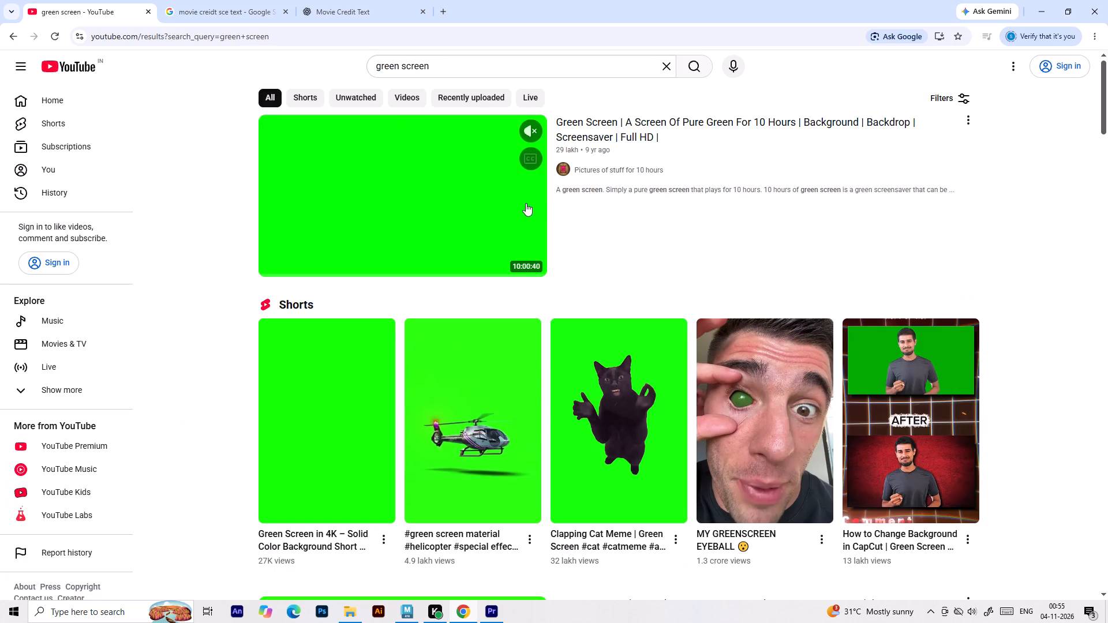
Open the Clapping Cat Meme green screen short from the results and copy its web address.
scroll(474, 275, down, 5)
click(632, 151)
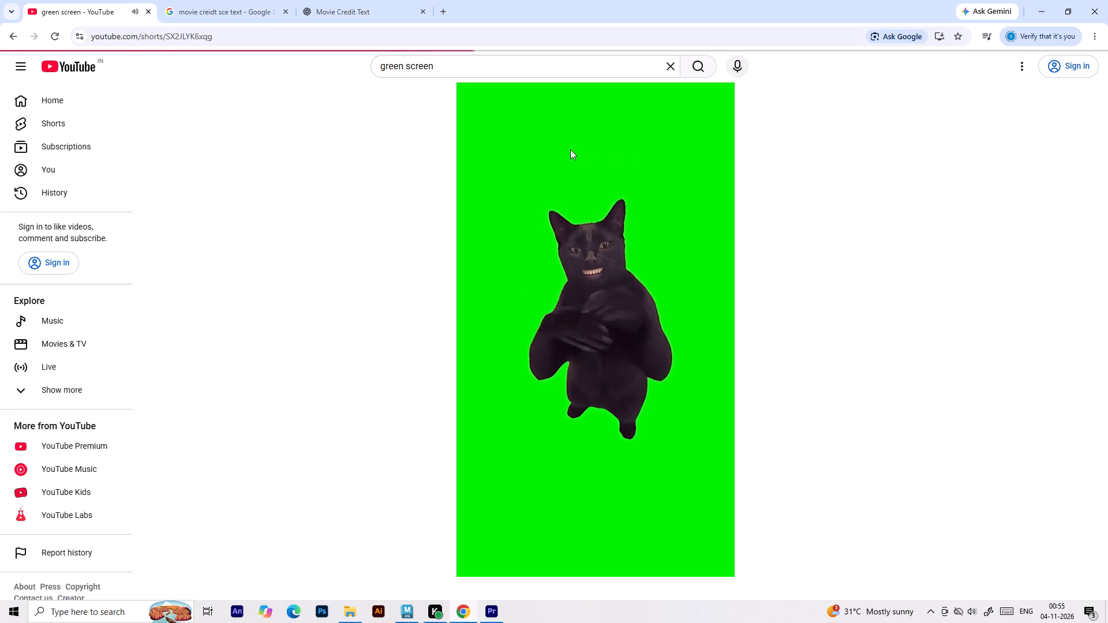
click(255, 40)
key(ctrl+c)
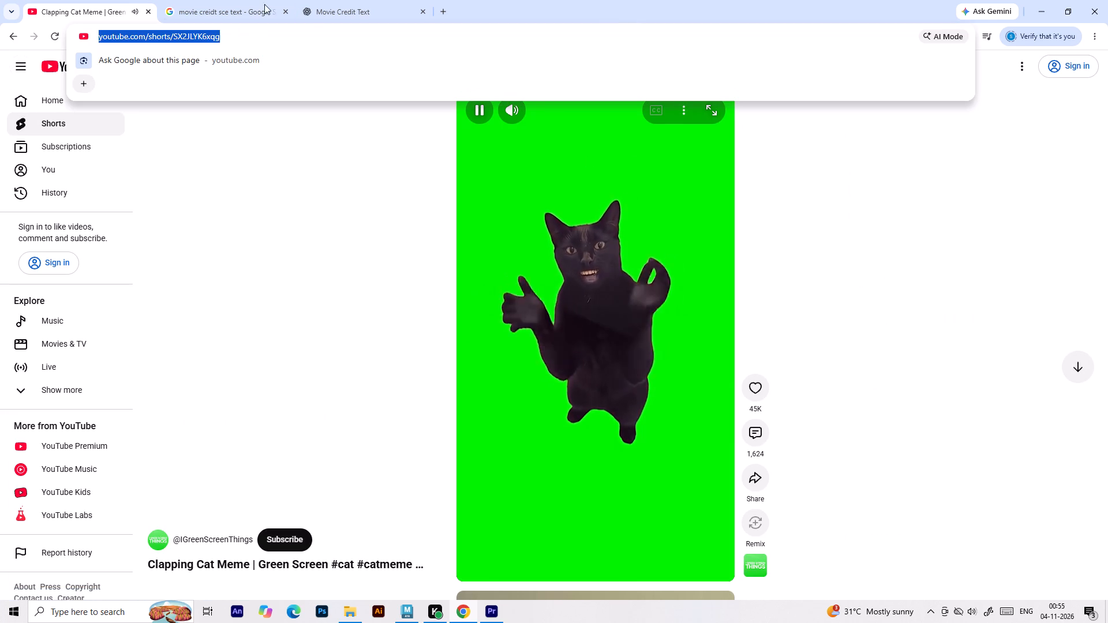
In a new browser tab, search for "ytmp4" and open the YTMP4 YouTube-to-MP4 downloader site.
click(443, 2)
drag(269, 40, 274, 40)
key(y)
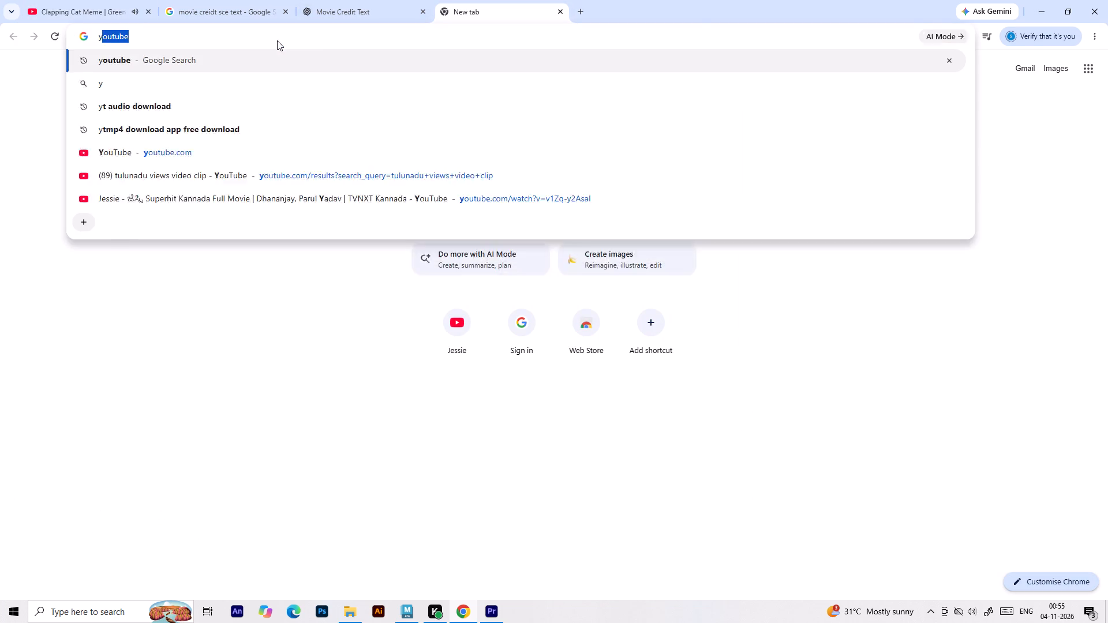
key(t)
key(m)
key(p)
key(4)
key(Return)
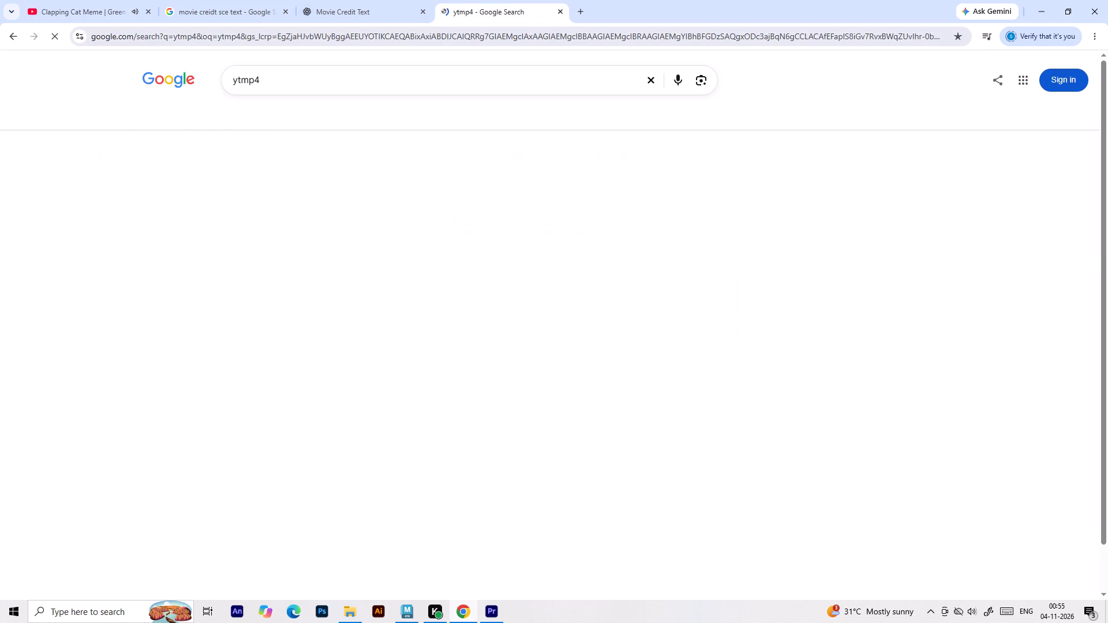
click(331, 178)
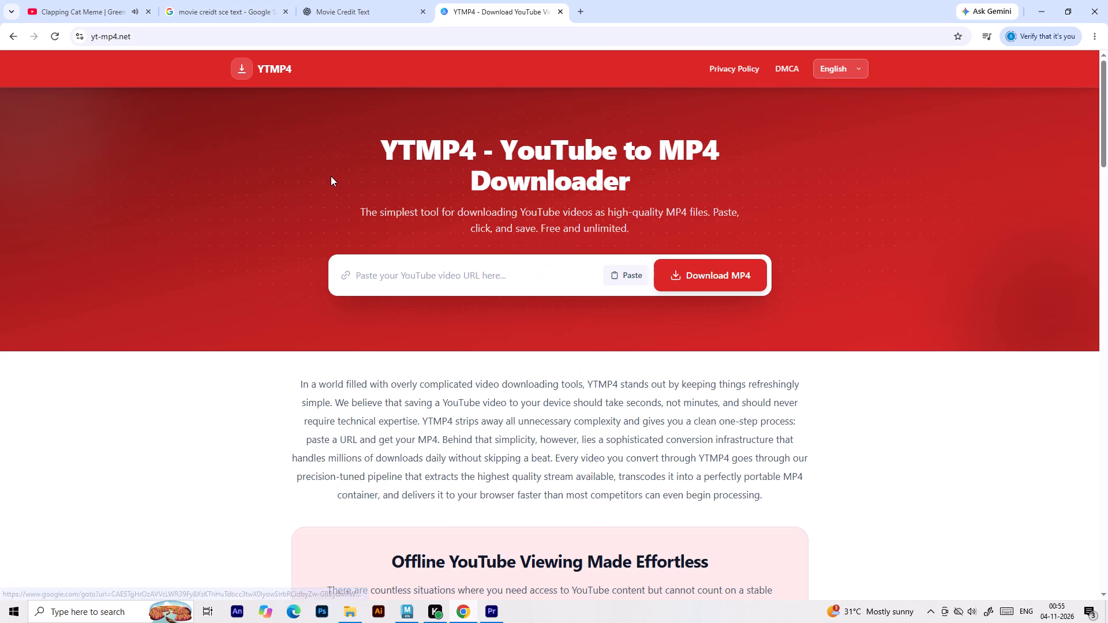
Enter the copied short's address in YTMP4, get its MP4 video link and download the clapping cat clip.
click(429, 267)
key(ctrl+v)
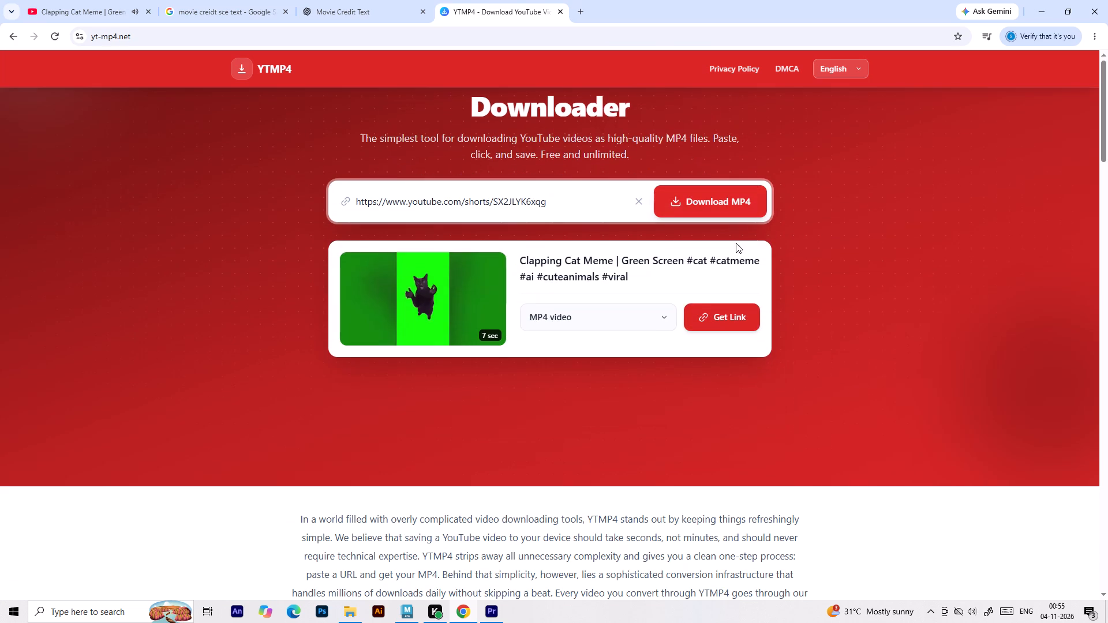
click(723, 209)
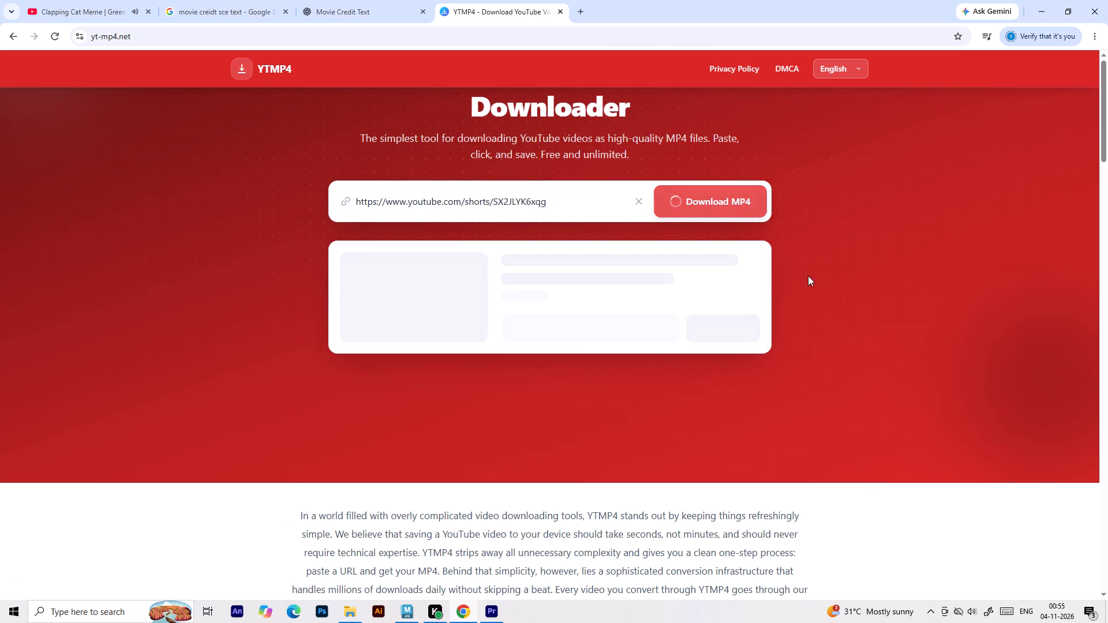
click(713, 323)
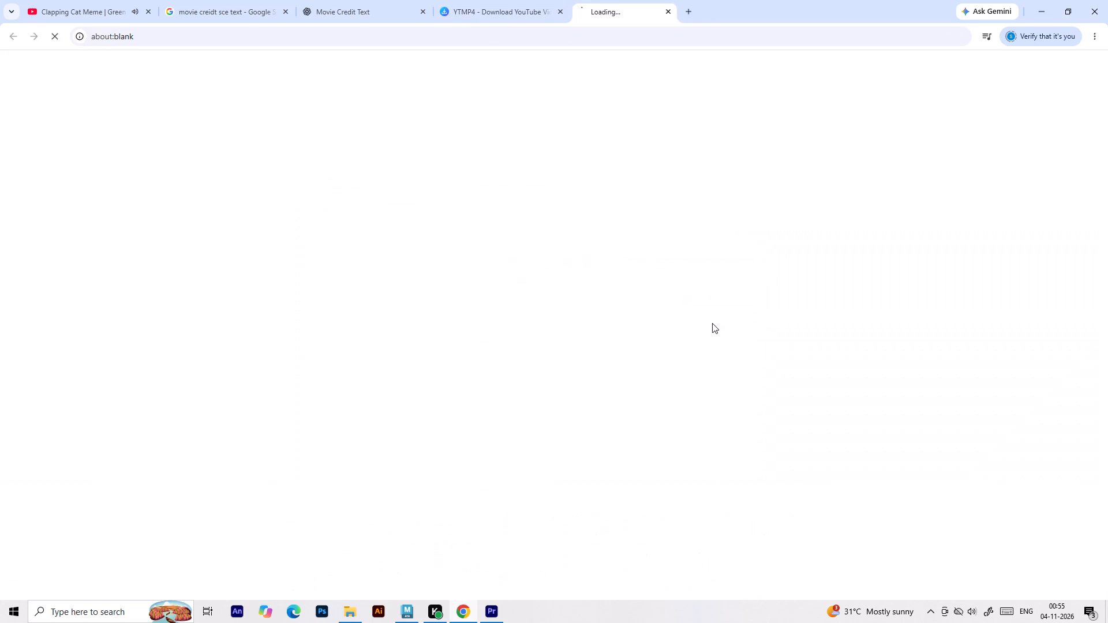
click(698, 10)
click(577, 314)
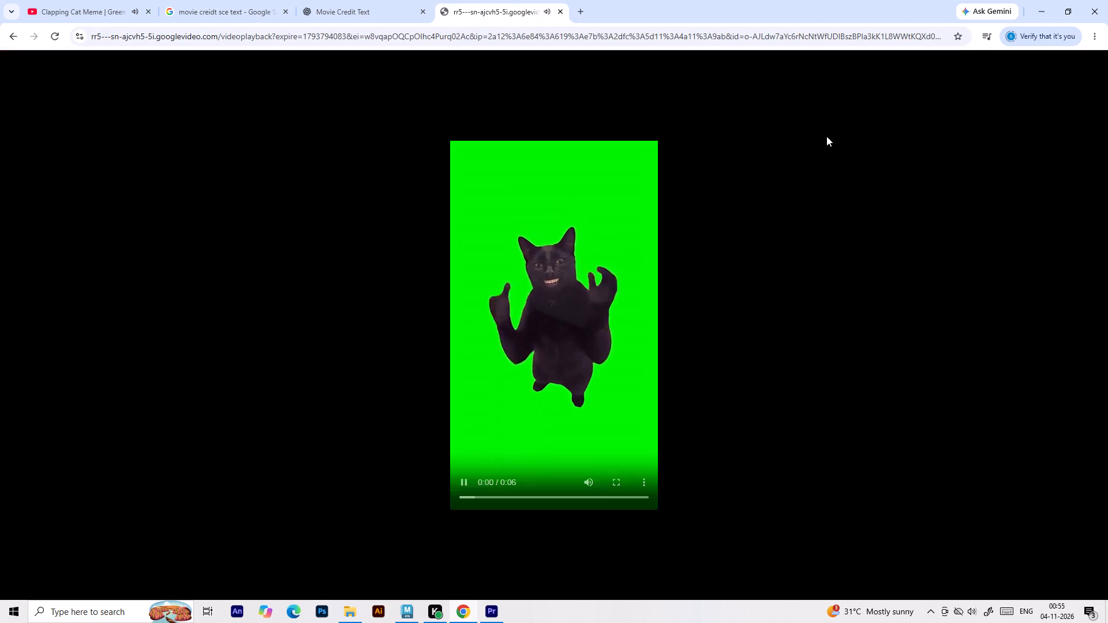
click(641, 483)
click(598, 422)
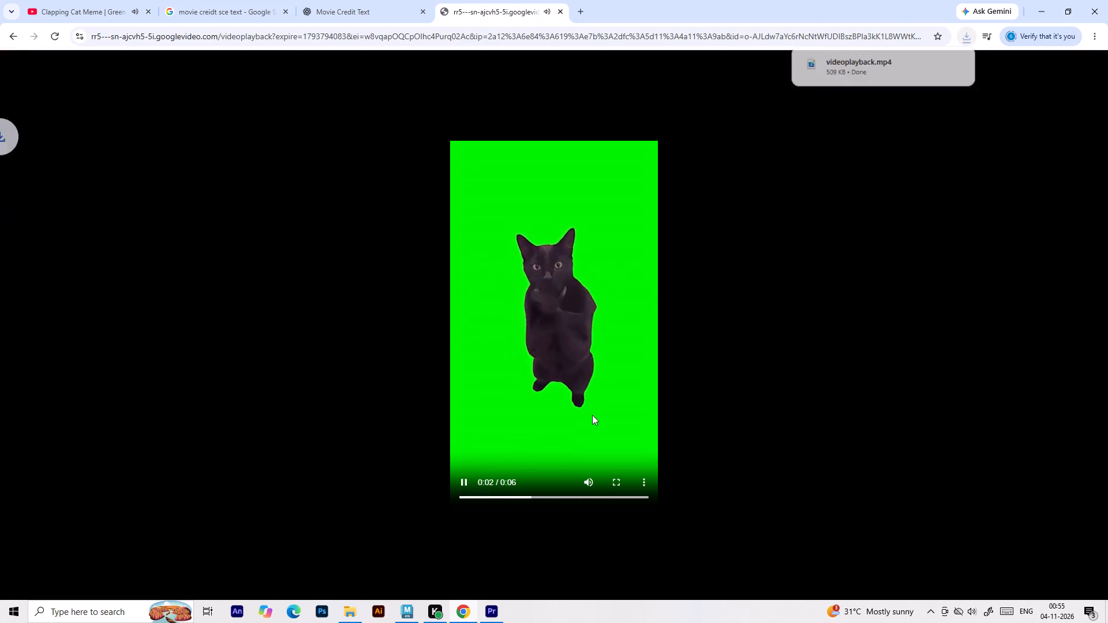
Bring the downloaded videoplayback.mp4 from Chrome into Premiere Pro's timeline on Video 2, over the first beach clip at about 13.5 seconds, and scrub through it.
drag(866, 66, 480, 385)
key(alt+Tab)
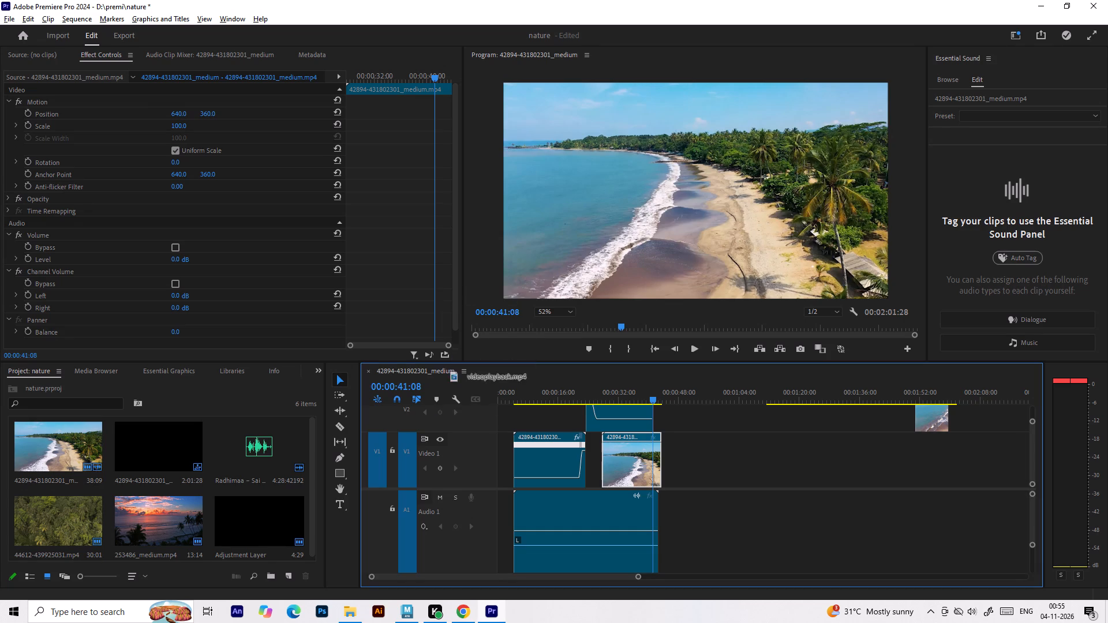
drag(480, 385, 546, 417)
click(563, 388)
click(557, 417)
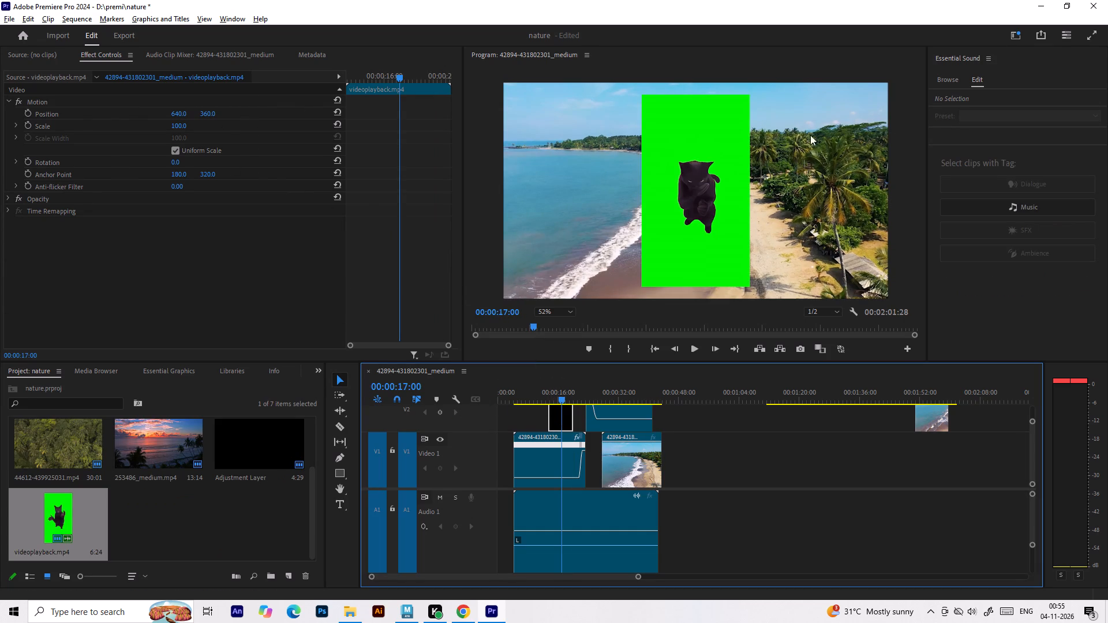
click(1031, 448)
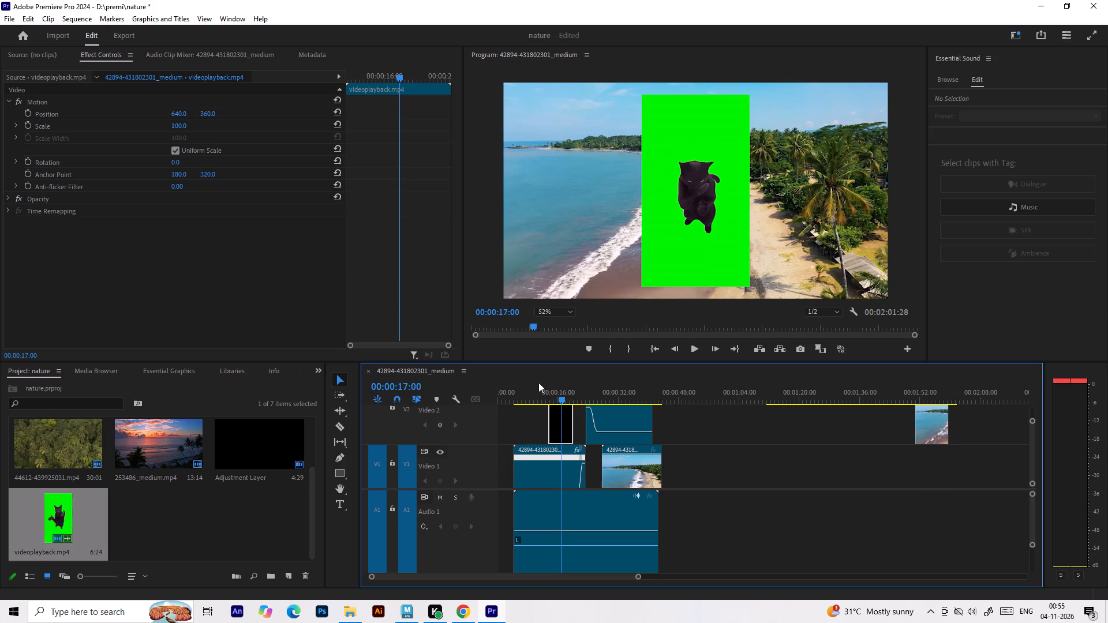
alt+scroll(544, 425, up, 20)
alt+scroll(544, 425, up, 5)
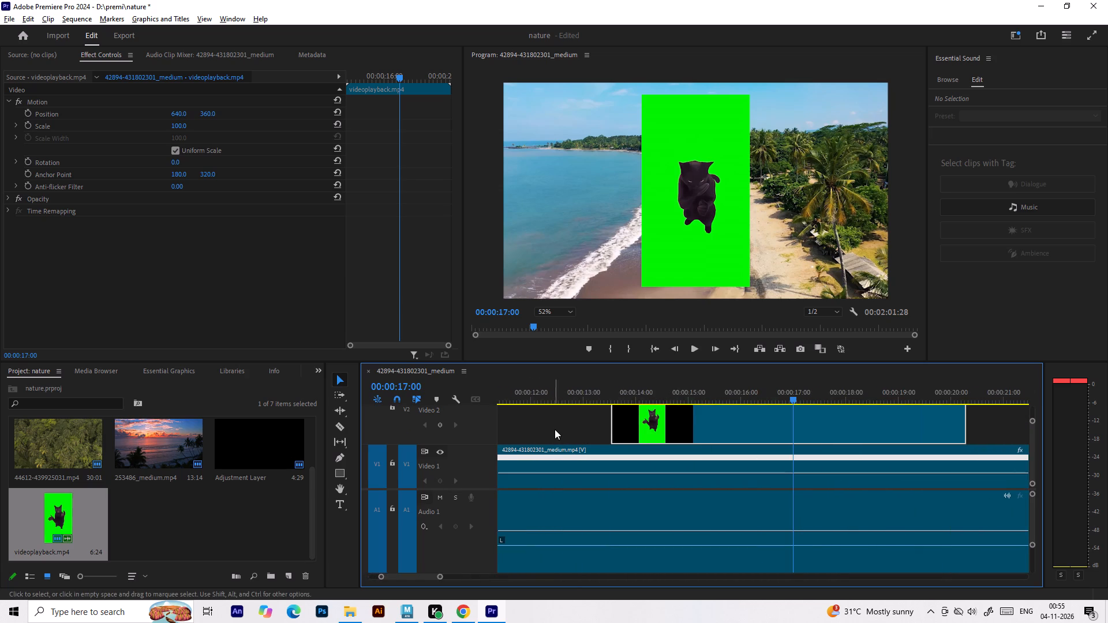
alt+scroll(611, 436, up, 6)
drag(684, 392, 714, 386)
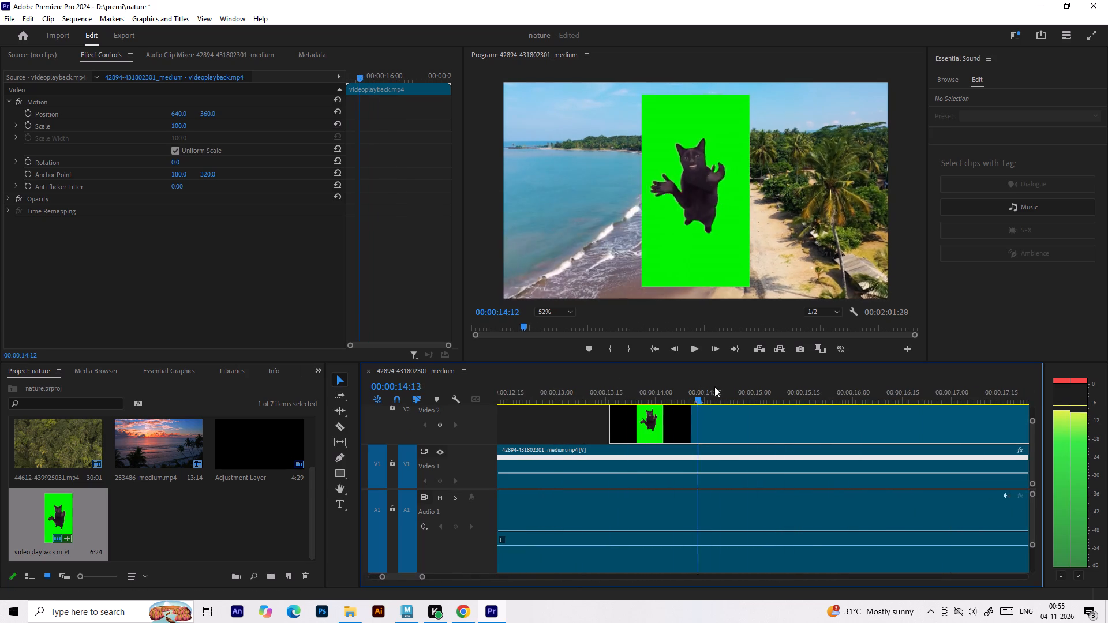
drag(714, 386, 747, 384)
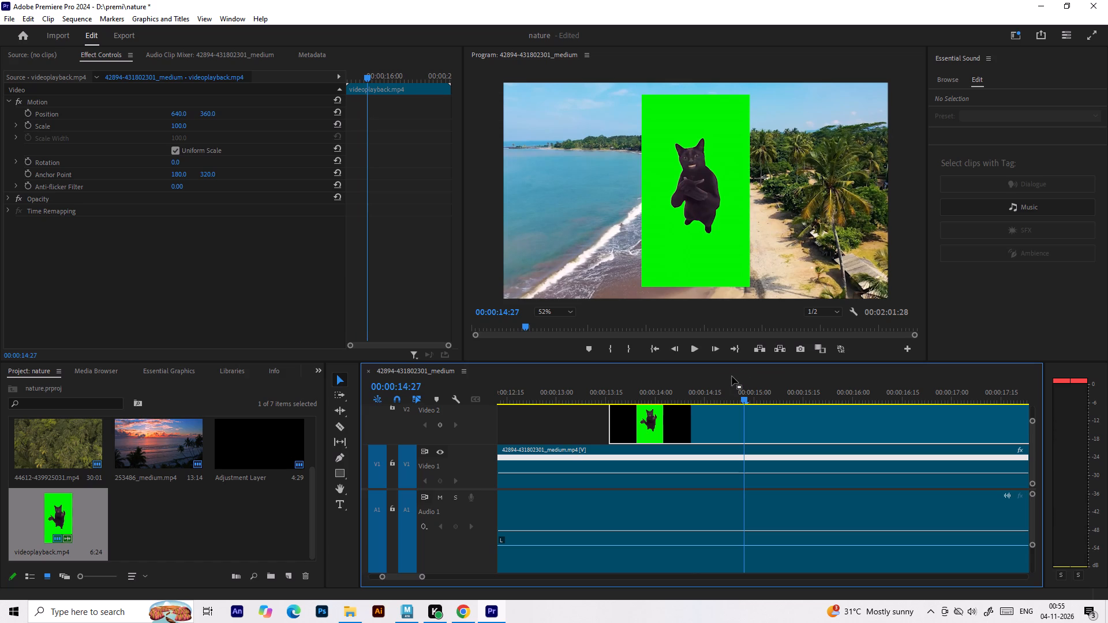
drag(675, 385, 637, 391)
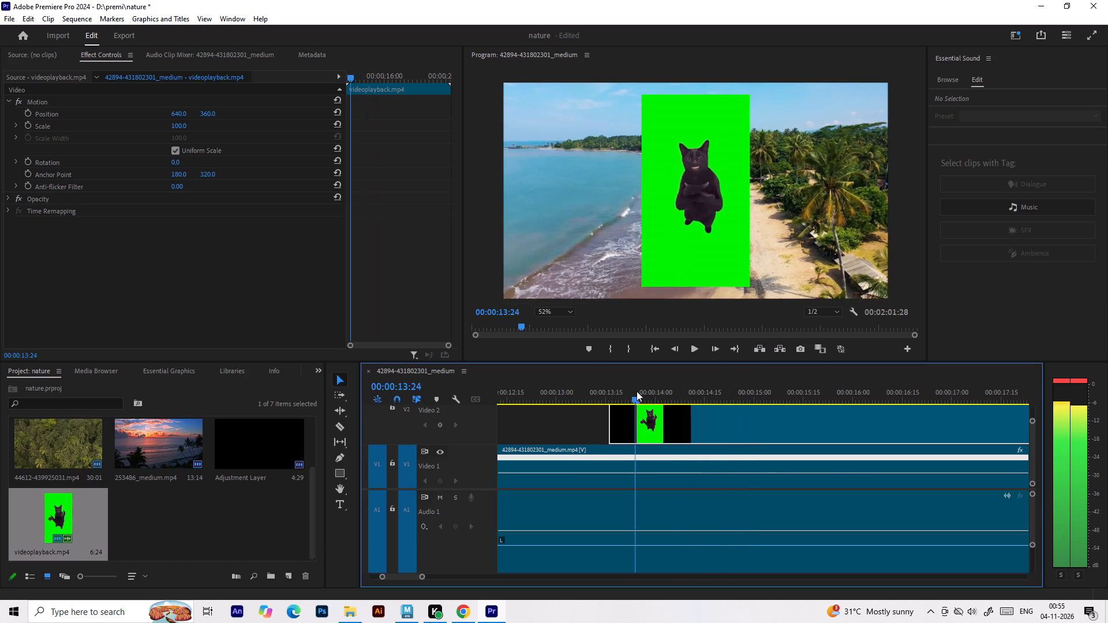
drag(637, 391, 740, 406)
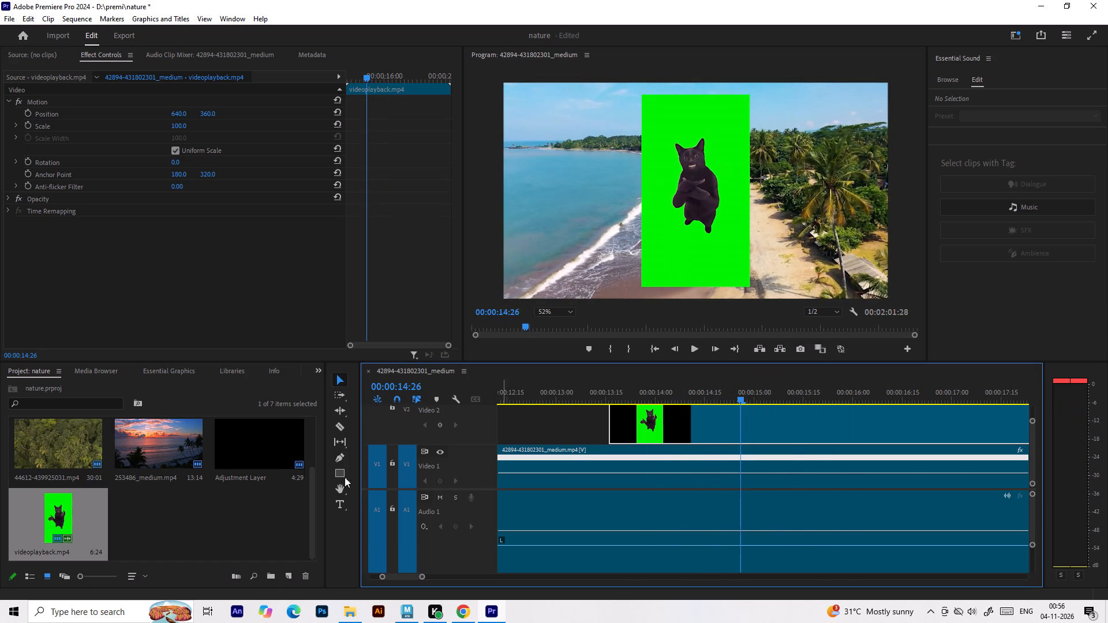
Search the effects for "ultra" and apply Ultra Key to the green screen cat clip on Video 2.
click(316, 370)
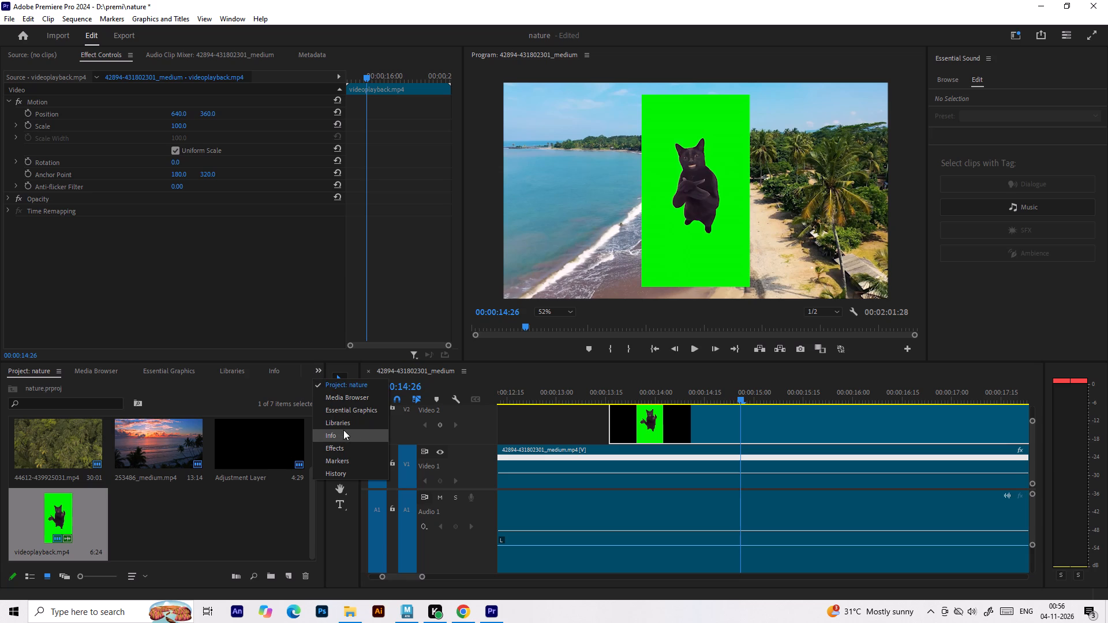
click(346, 451)
click(53, 381)
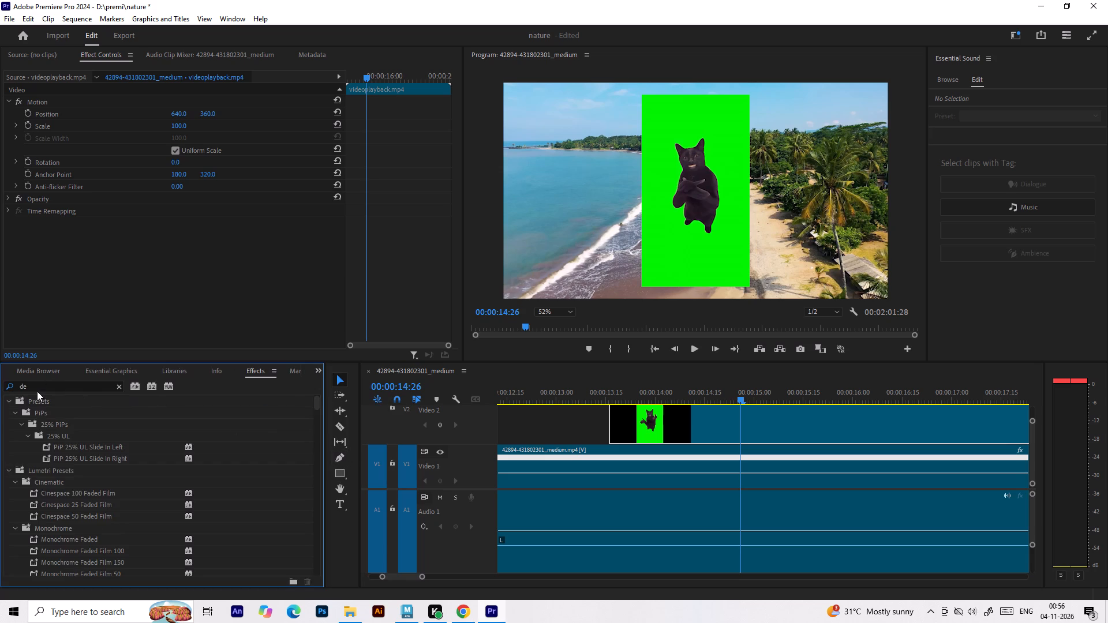
click(37, 392)
click(42, 388)
key(ctrl+a)
text(ultra)
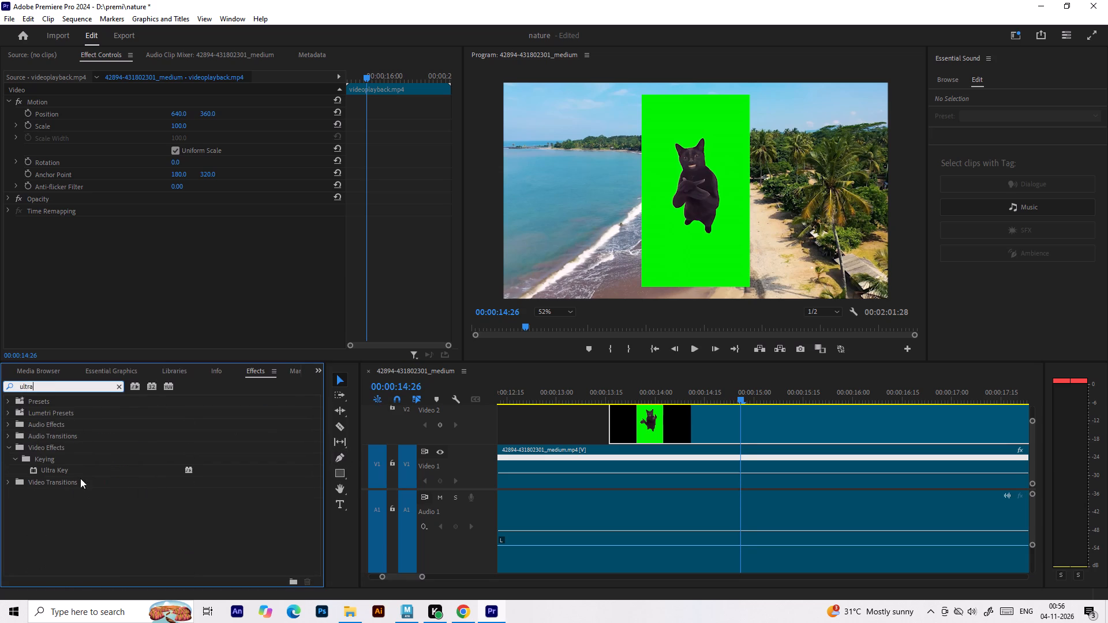
drag(55, 473, 103, 457)
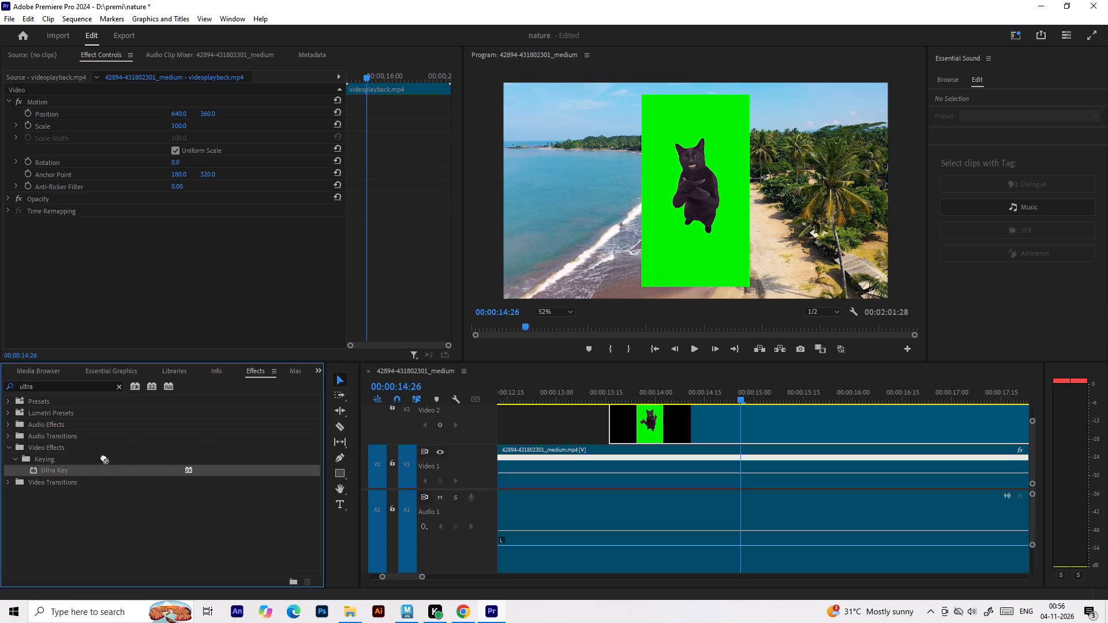
drag(103, 457, 79, 466)
drag(79, 466, 538, 326)
drag(538, 326, 642, 421)
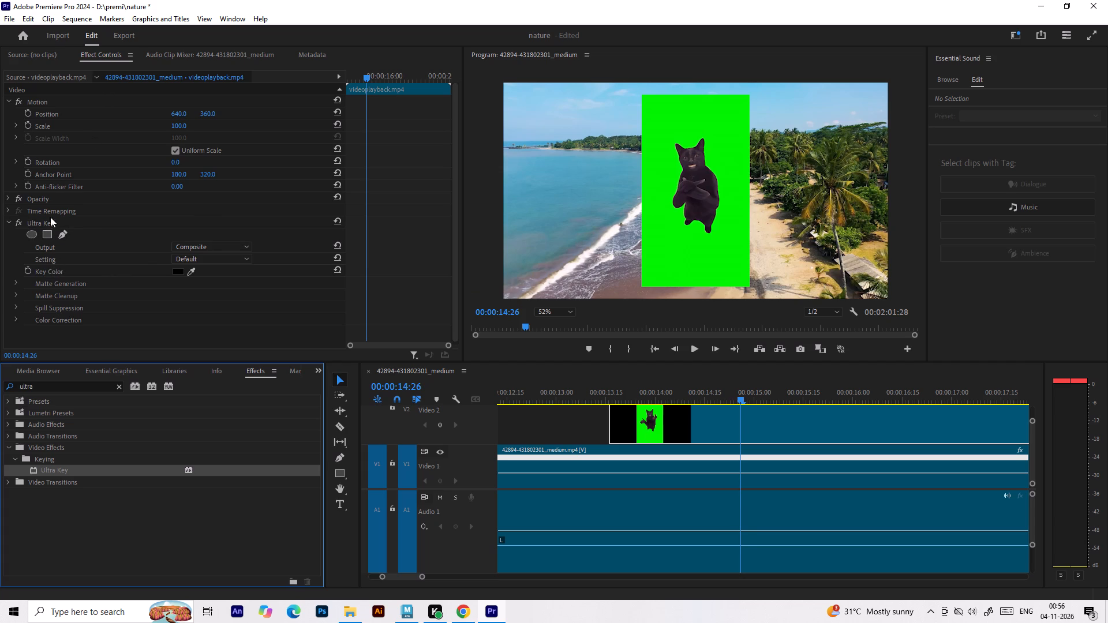
Sample the green background around the cat as the Ultra Key key colour.
click(191, 273)
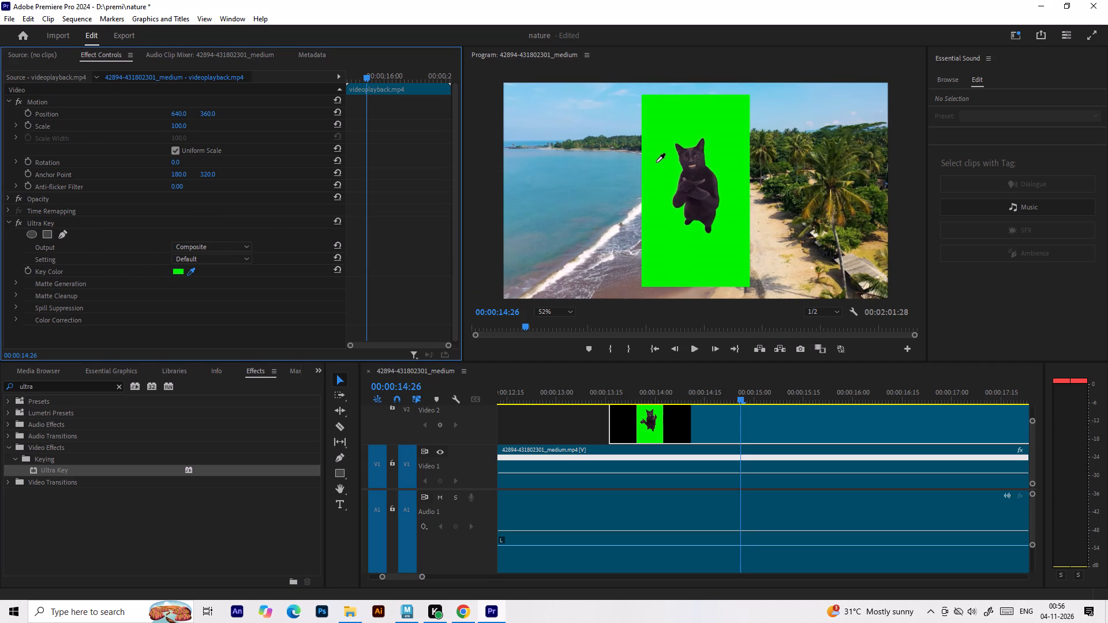
click(657, 164)
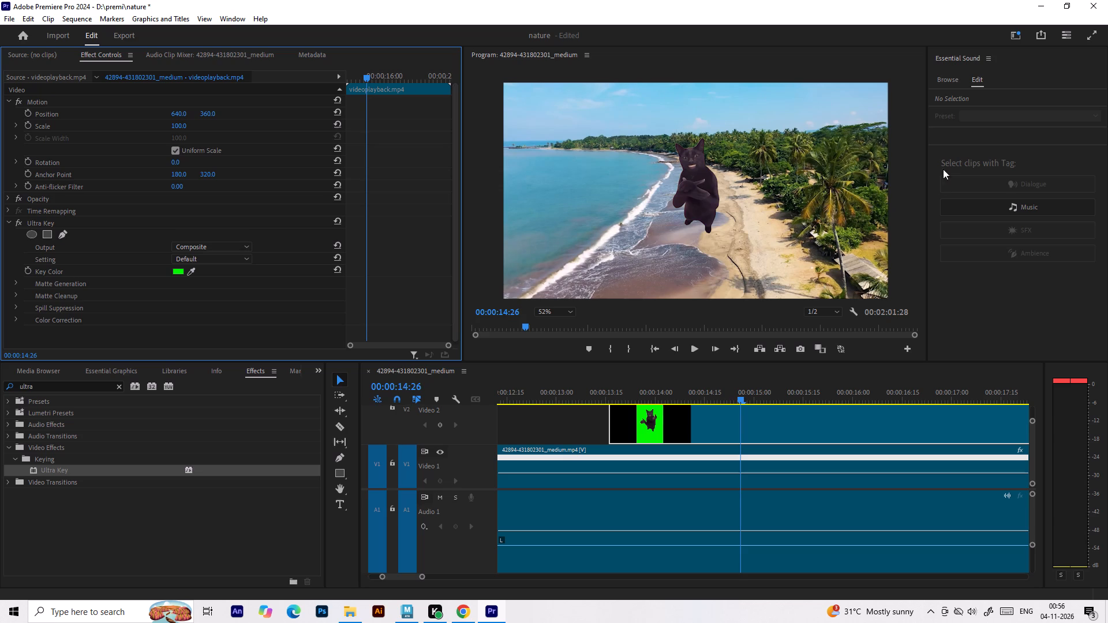
Refine the cat's edges in Ultra Key's Matte Cleanup by setting Choke to 58 and Soften to 21.
scroll(751, 170, up, 20)
scroll(751, 170, up, 1)
middle_drag(793, 125, 745, 159)
middle_drag(672, 126, 690, 162)
scroll(739, 120, up, 6)
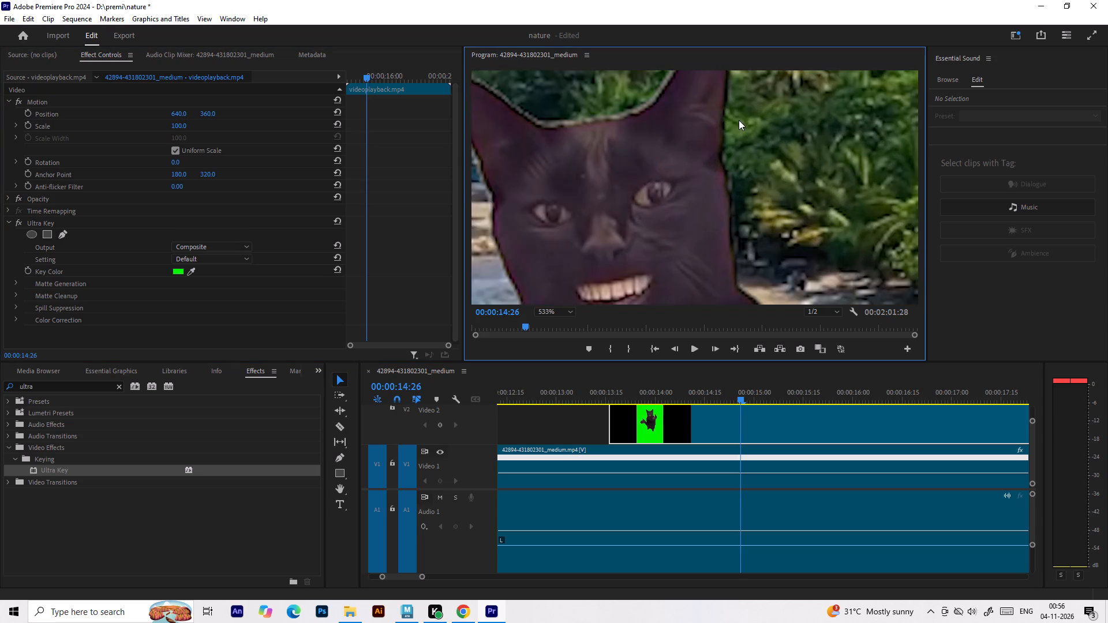
middle_drag(733, 119, 819, 77)
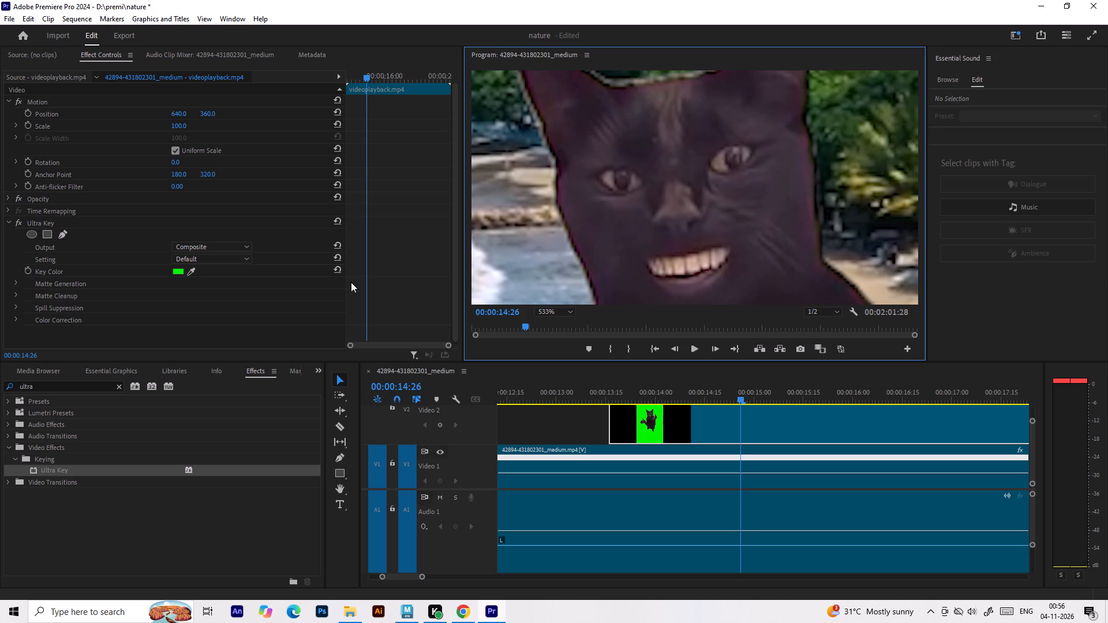
click(16, 294)
click(17, 294)
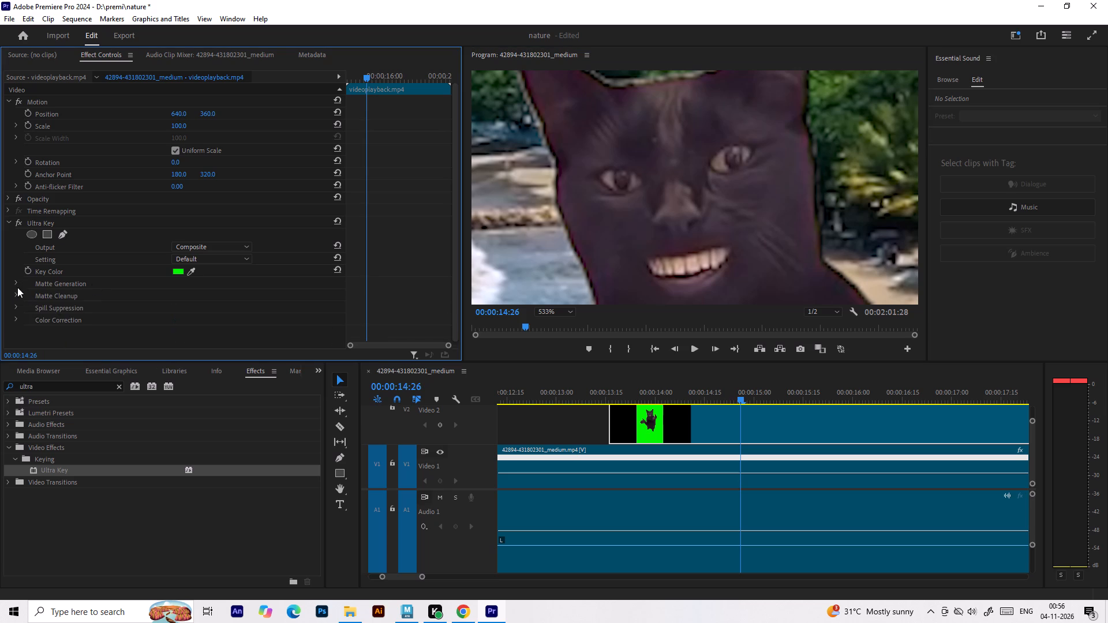
click(16, 295)
scroll(104, 301, down, 1)
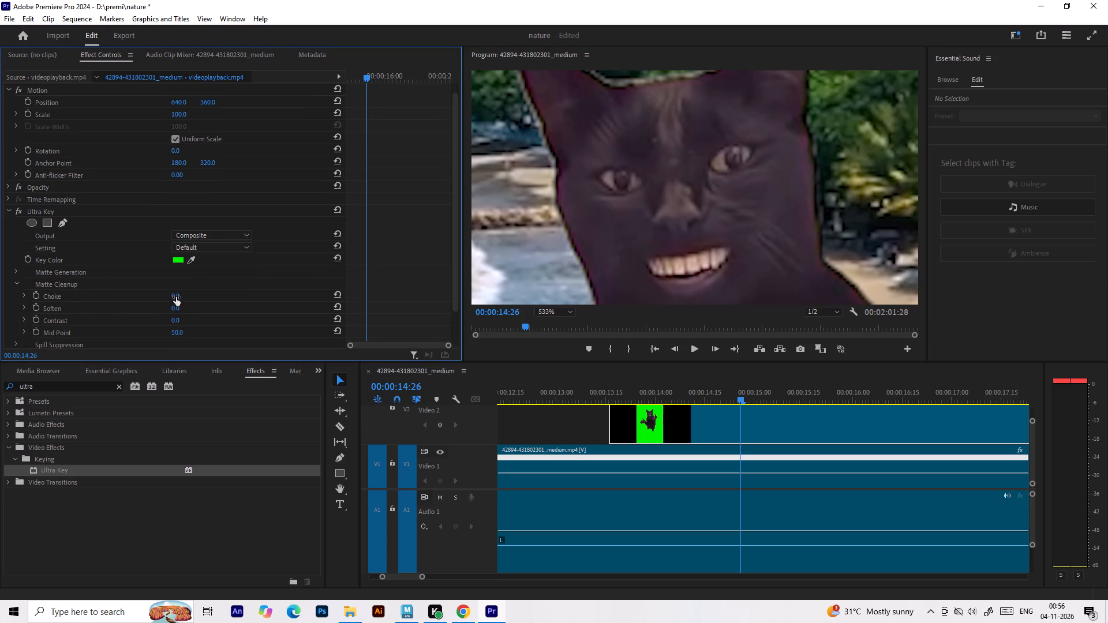
drag(176, 295, 209, 291)
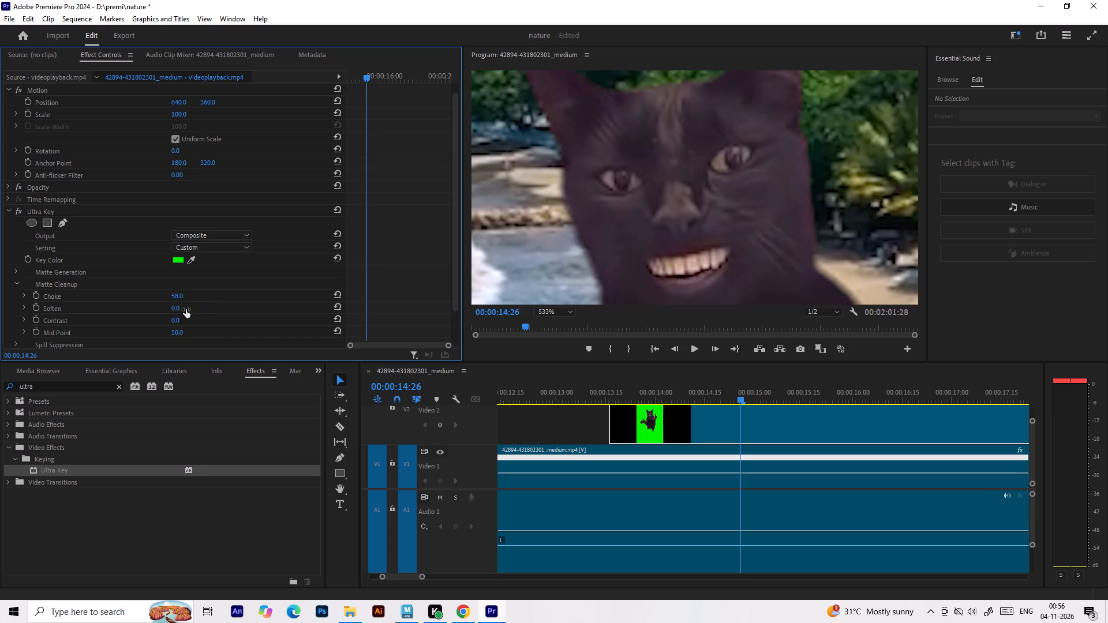
drag(178, 308, 190, 309)
Play and scrub through the keyed cat clip to check how it sits over the beach footage.
scroll(709, 196, down, 2)
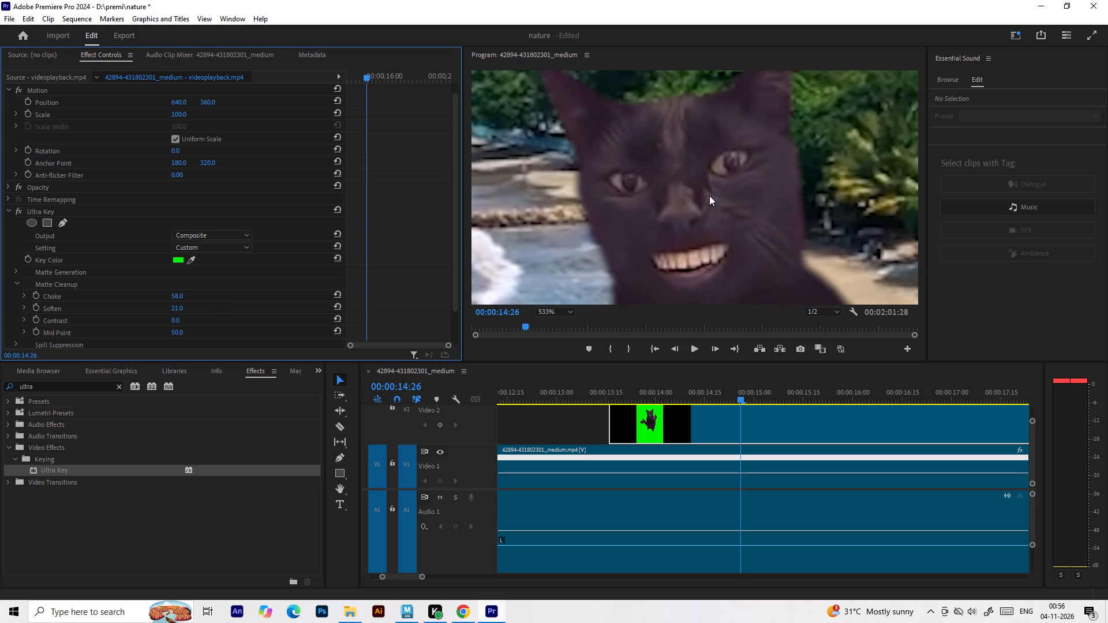
scroll(709, 196, down, 18)
middle_drag(682, 224, 692, 163)
click(616, 389)
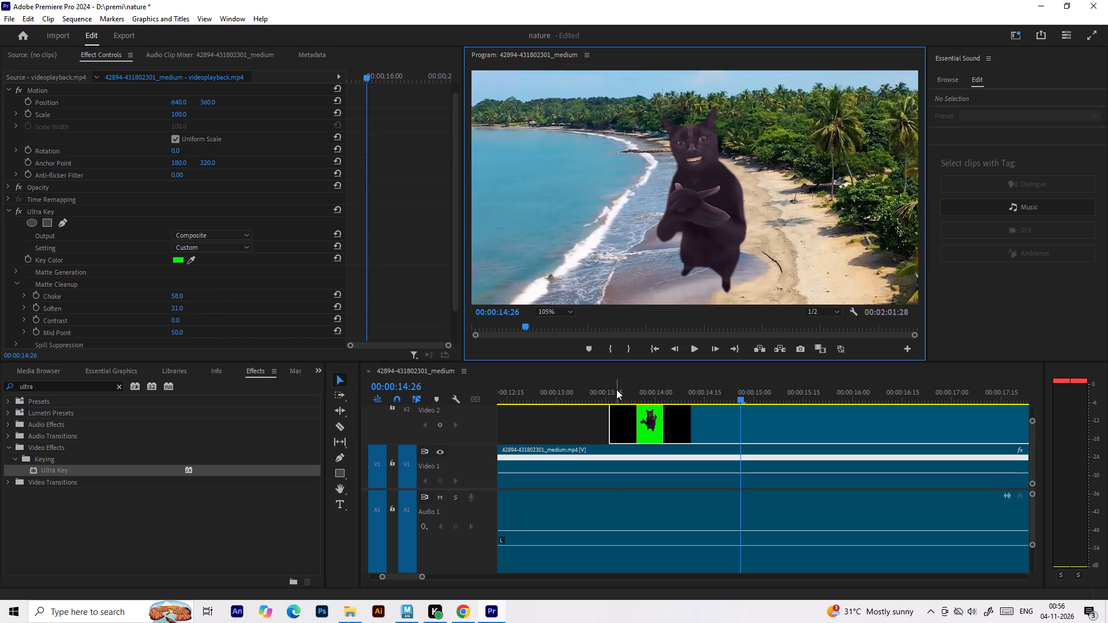
key(space)
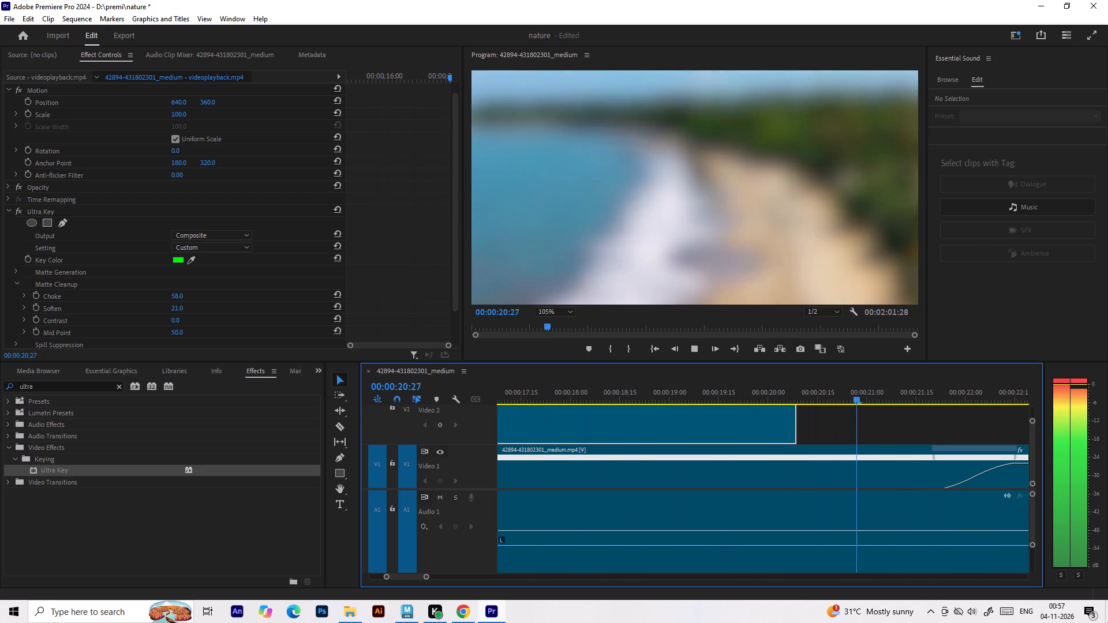
key(space)
alt+scroll(715, 501, down, 9)
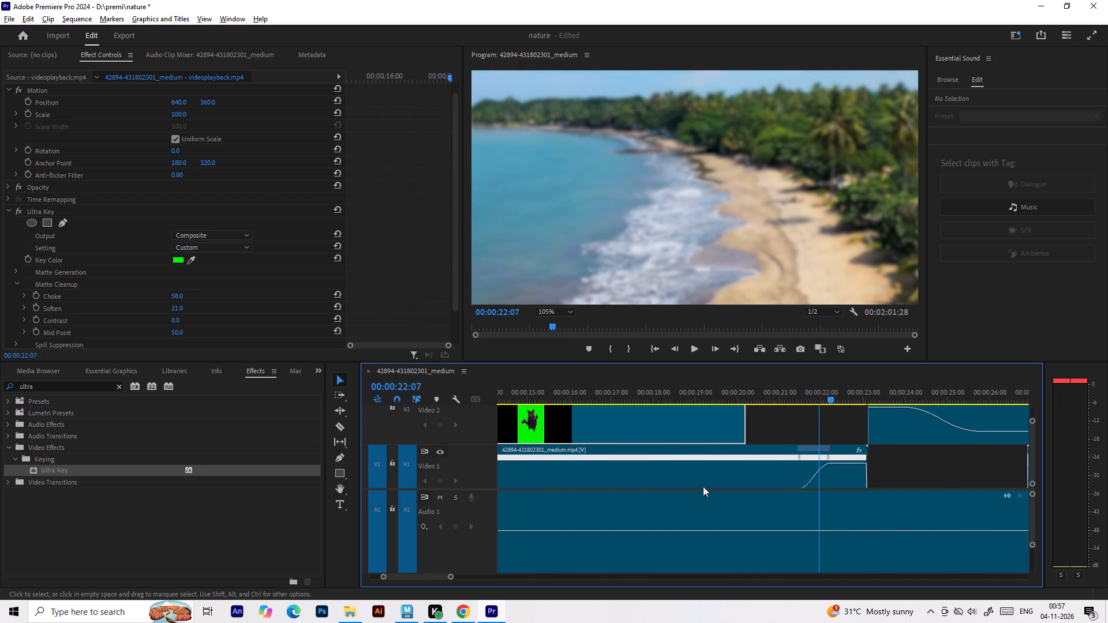
alt+scroll(703, 486, down, 6)
drag(618, 397, 583, 396)
key(space)
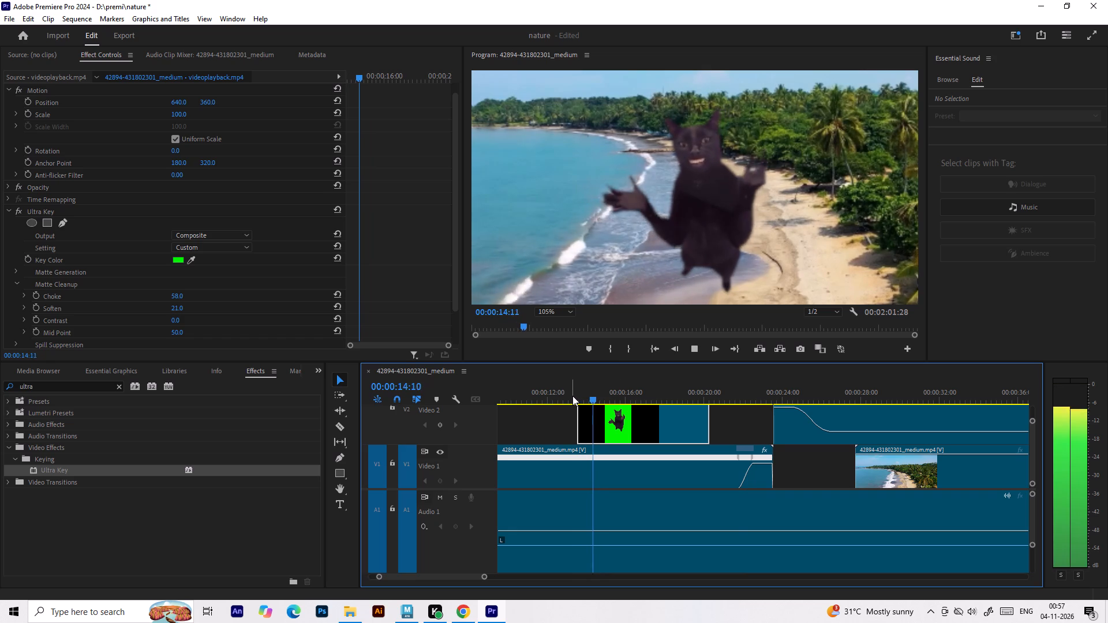
key(space)
drag(611, 386, 638, 389)
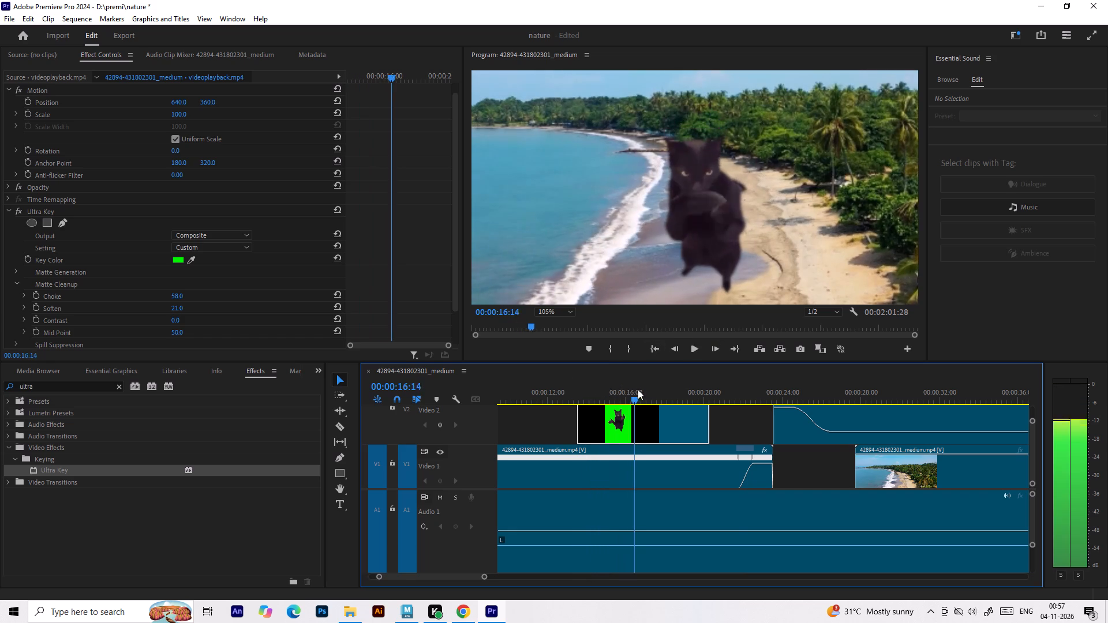
drag(638, 389, 627, 387)
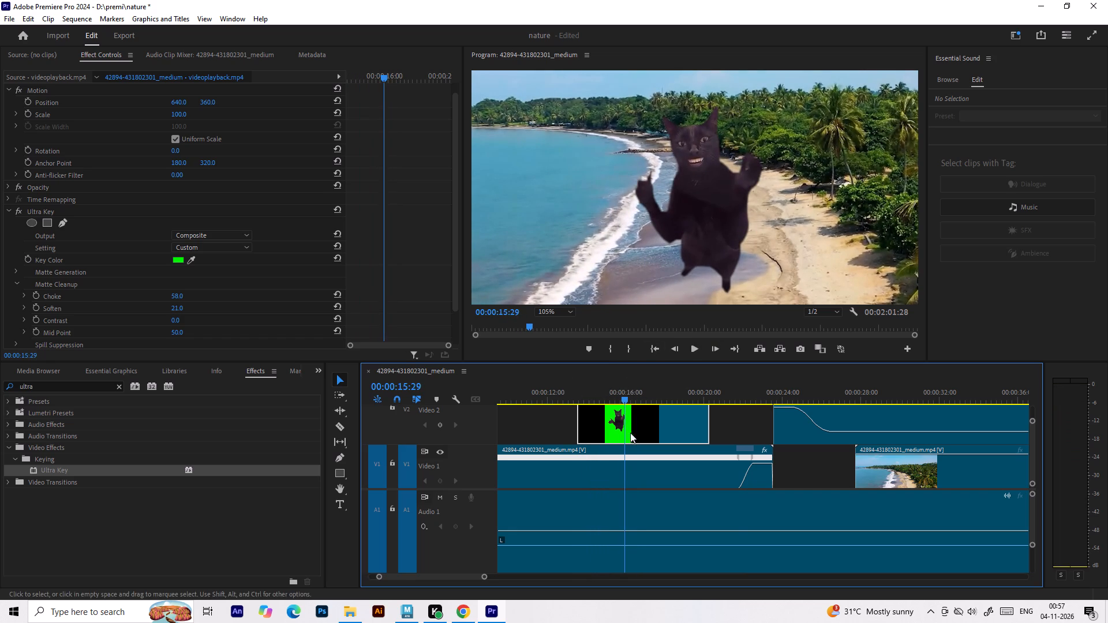
Search the effects for "gau" and apply Gaussian Blur to the beach clip on Video 1 beneath the cat.
click(620, 470)
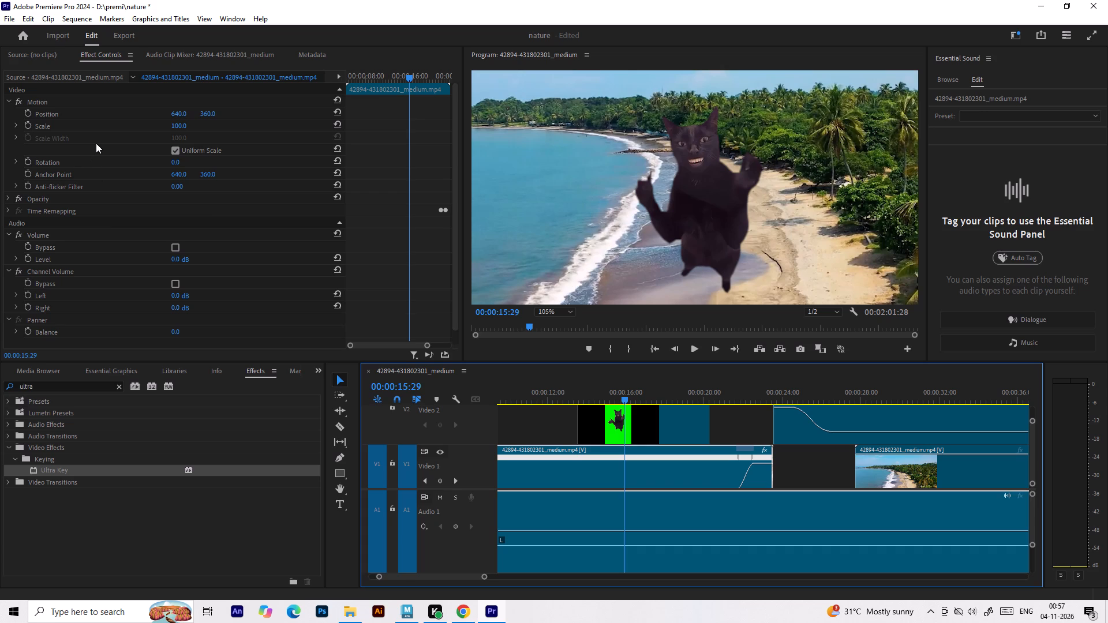
double_click(39, 386)
key(ctrl+a)
text(gau)
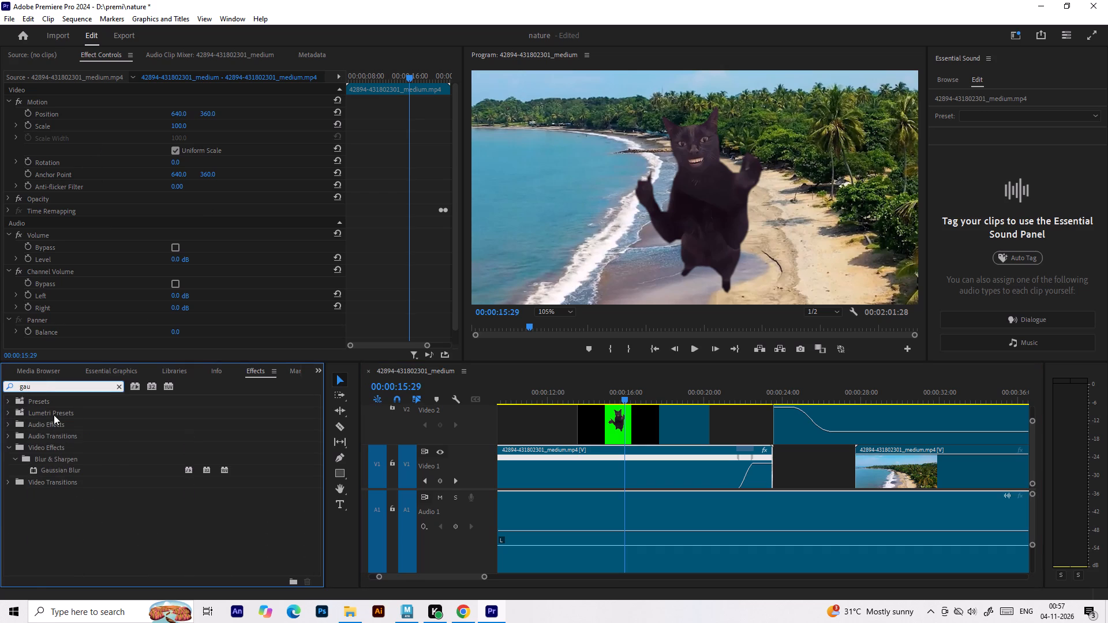
drag(57, 471, 572, 478)
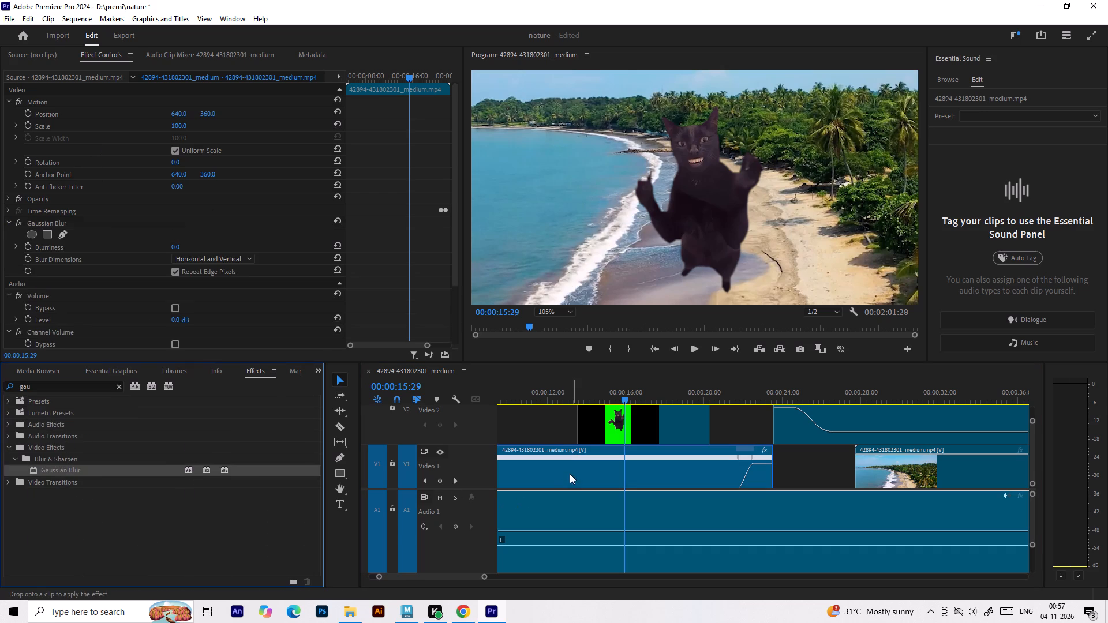
Set the beach clip's Gaussian Blur Blurriness to 319.
scroll(115, 260, down, 1)
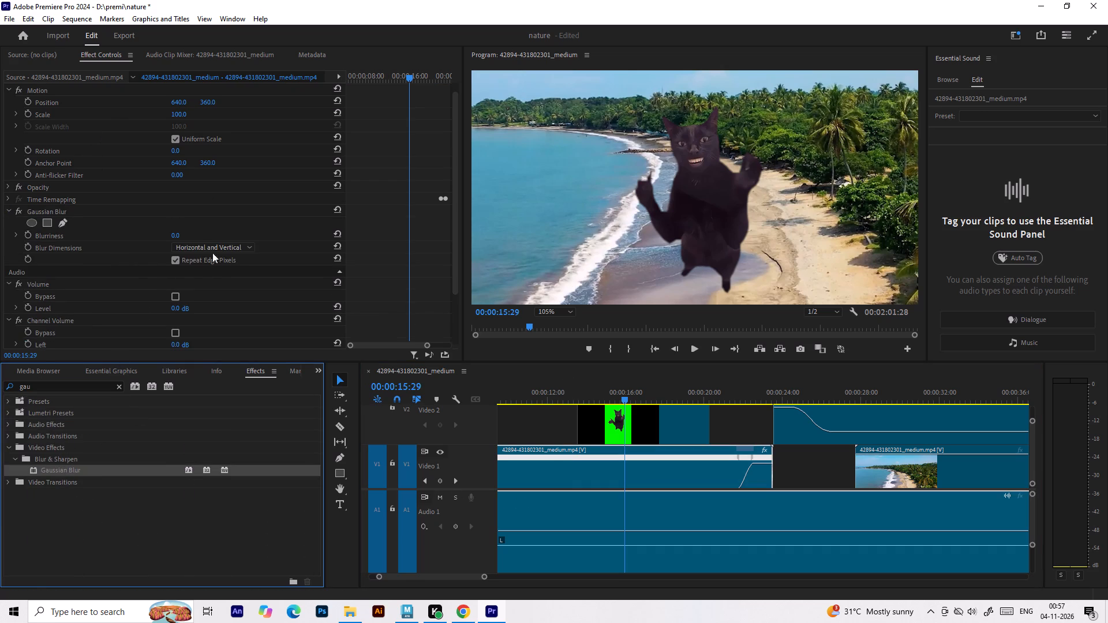
drag(174, 233, 317, 233)
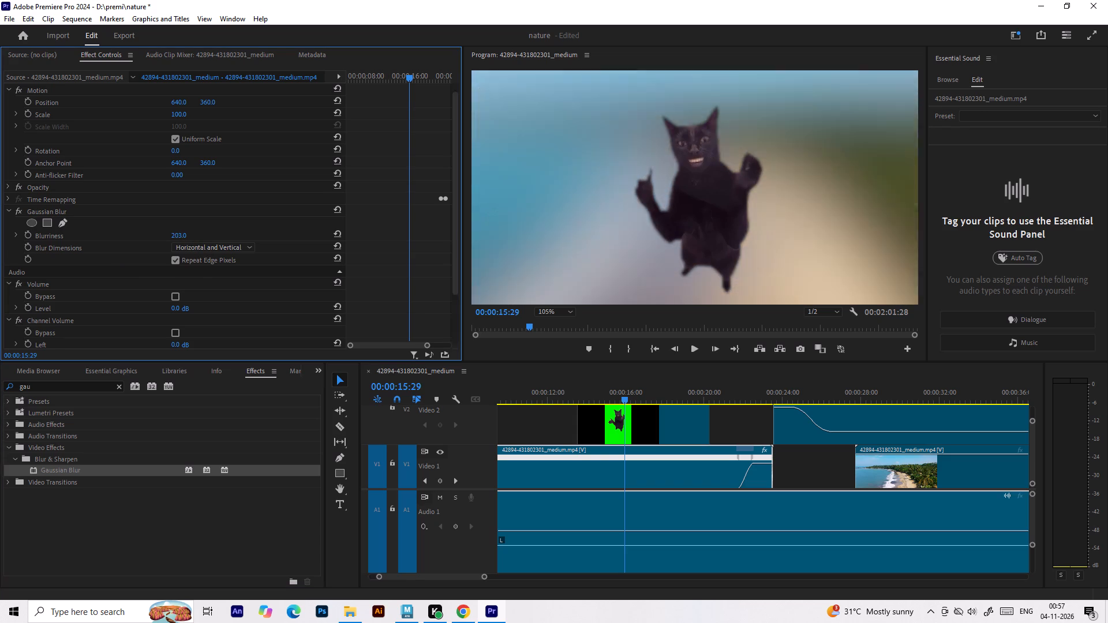
drag(317, 233, 357, 235)
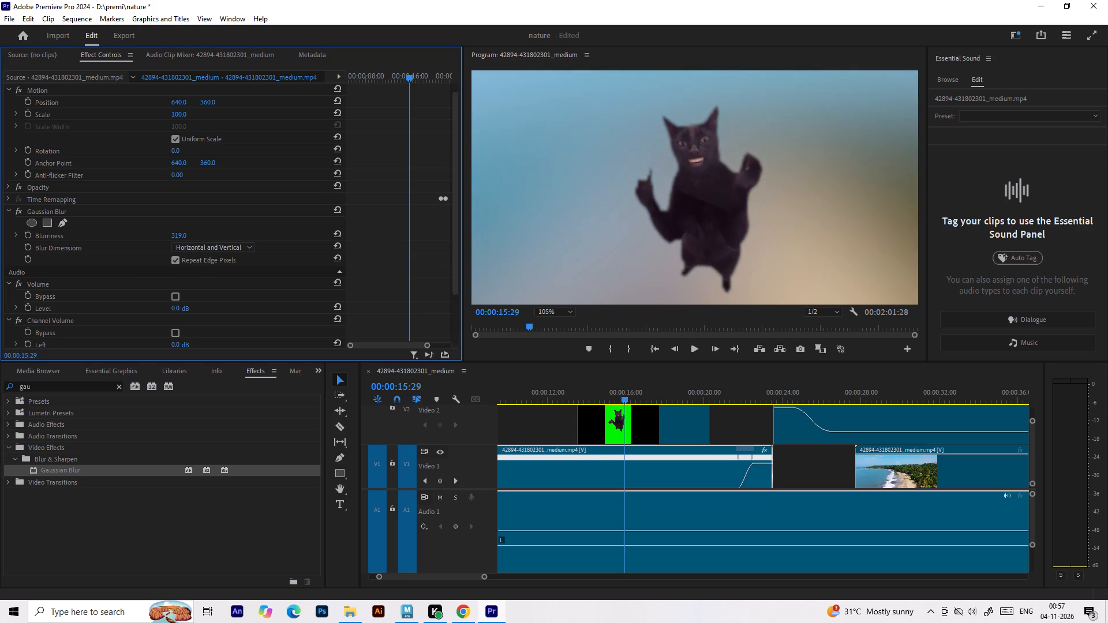
Reduce the beach clip's Gaussian Blur Blurriness to 272.
drag(357, 235, 334, 243)
Scrub through the keyed cat section to check it against the blurred beach background, ending at 00:00:14:19.
drag(629, 395, 639, 395)
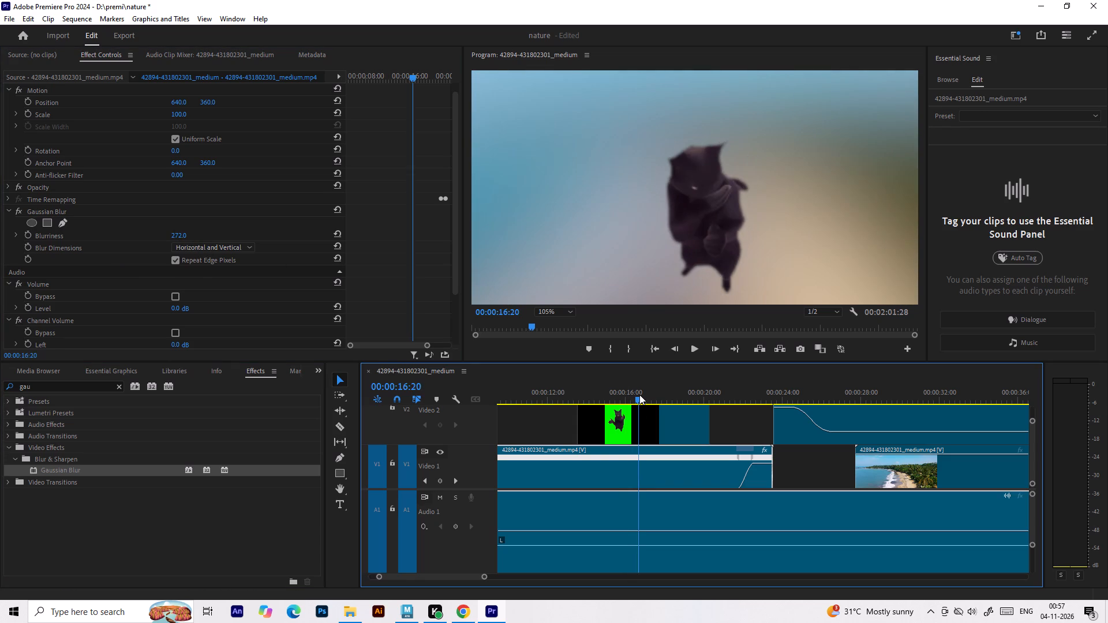
drag(639, 395, 677, 401)
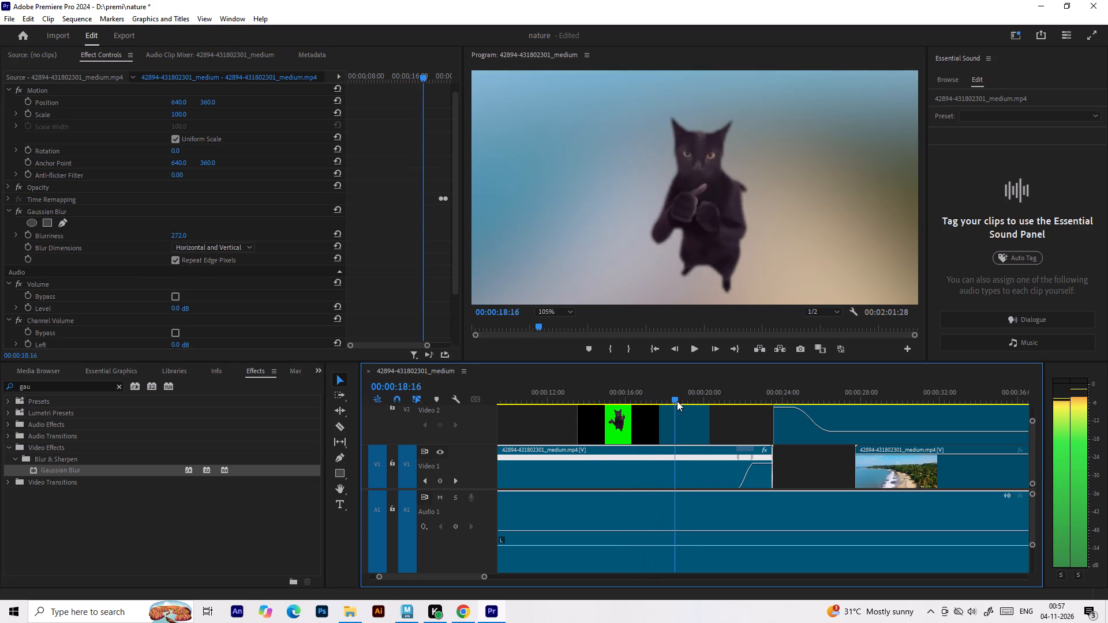
drag(677, 401, 687, 402)
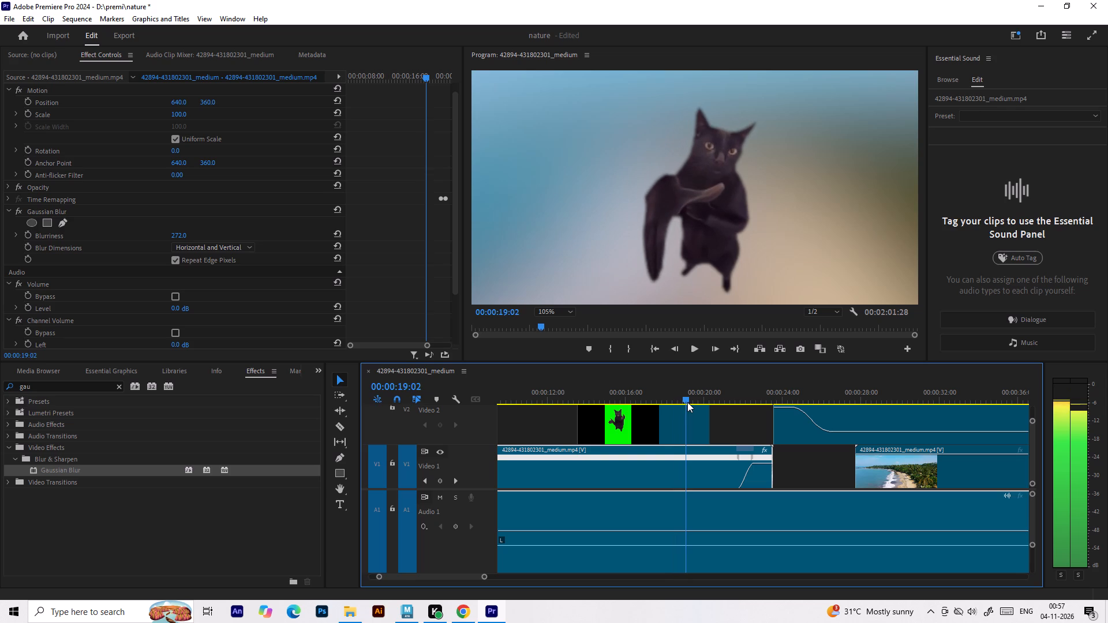
drag(687, 402, 624, 396)
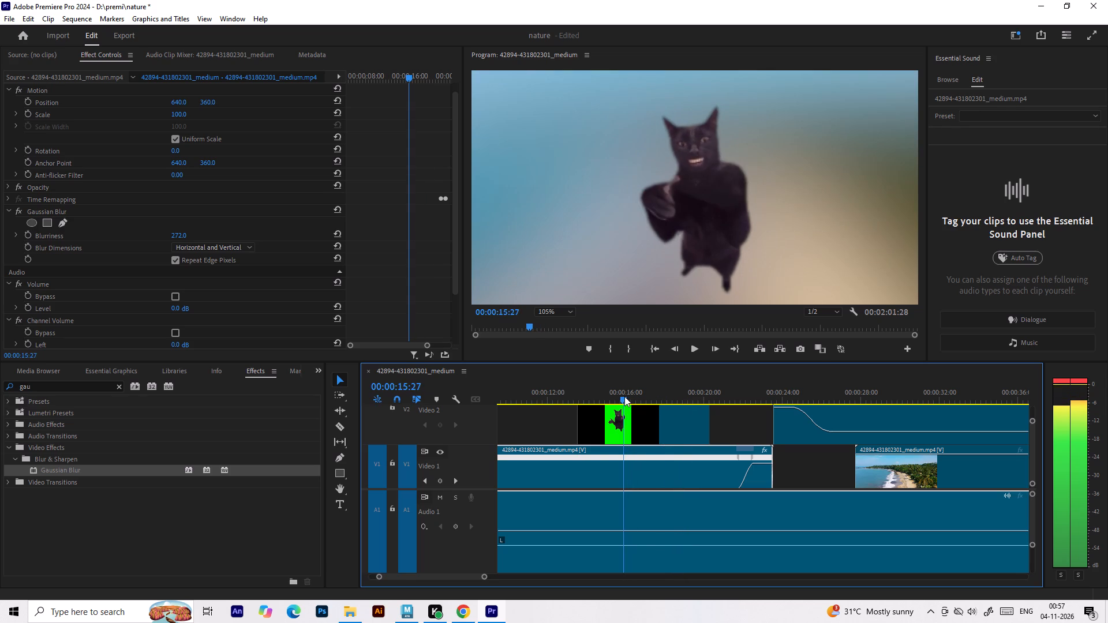
drag(624, 396, 608, 394)
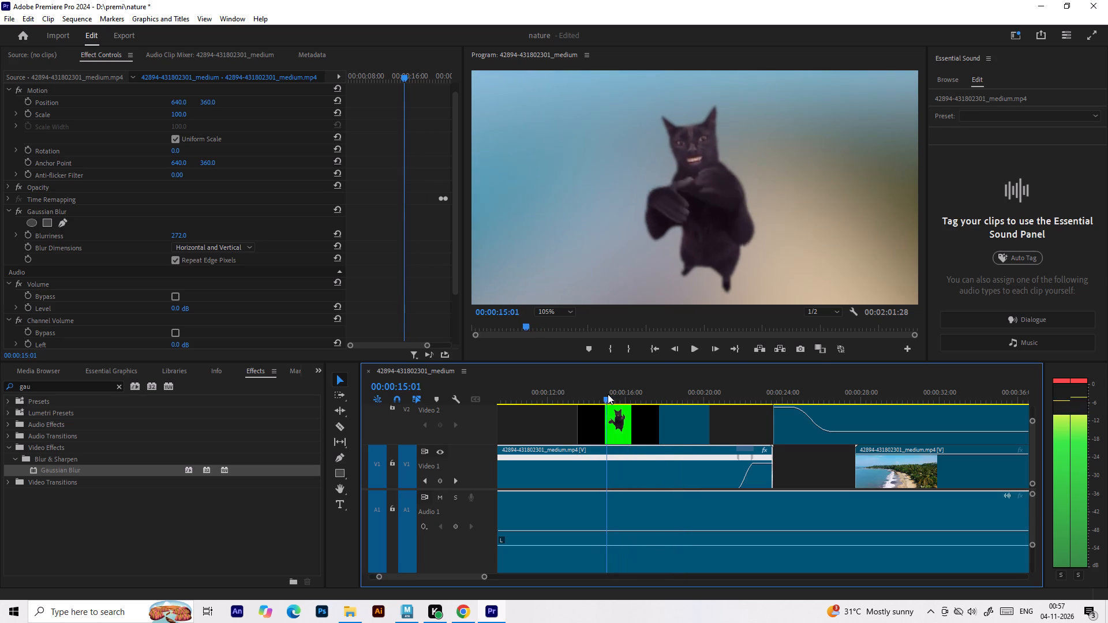
drag(608, 394, 600, 392)
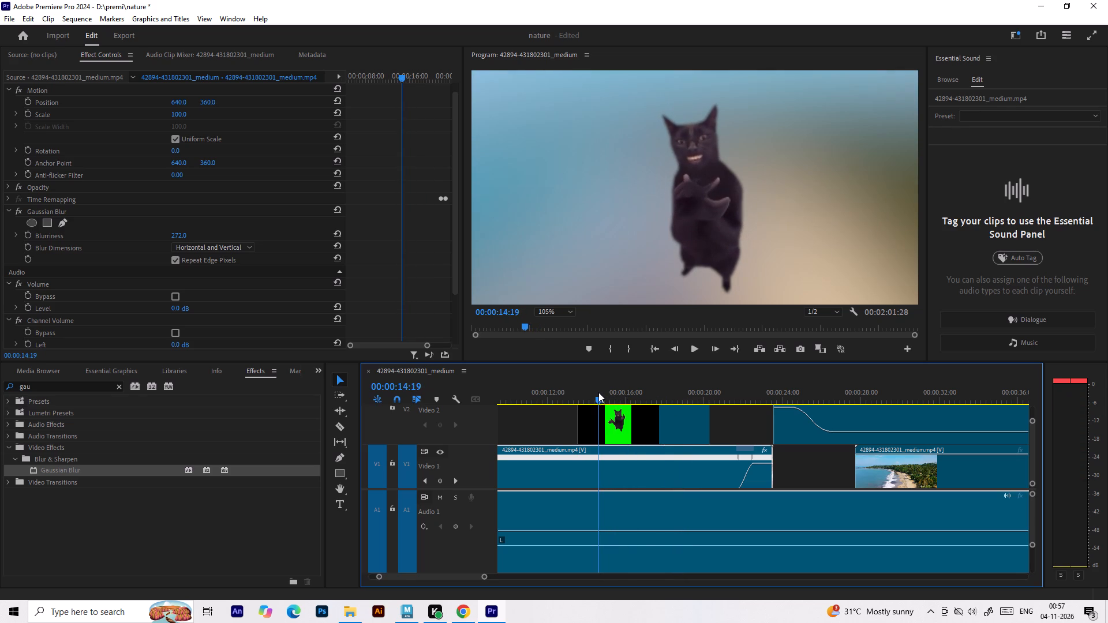
Capture a screenshot of the whole editing window with the keyed cat and save it as PNG "Green screen" in Sheetal_vid.
key(shift+super+s)
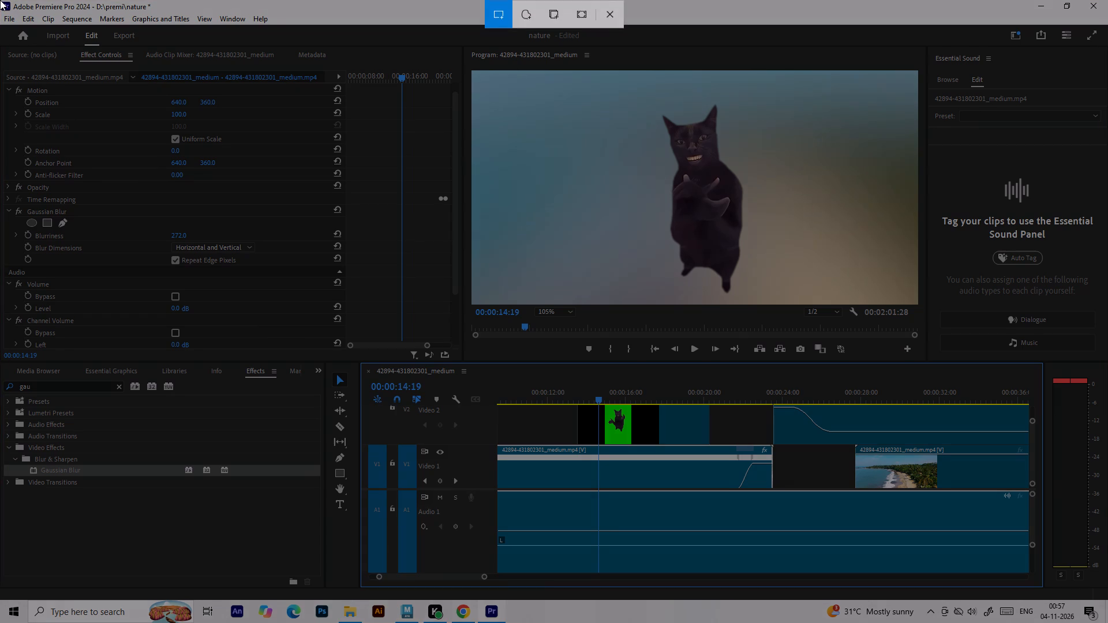
drag(0, 0, 977, 571)
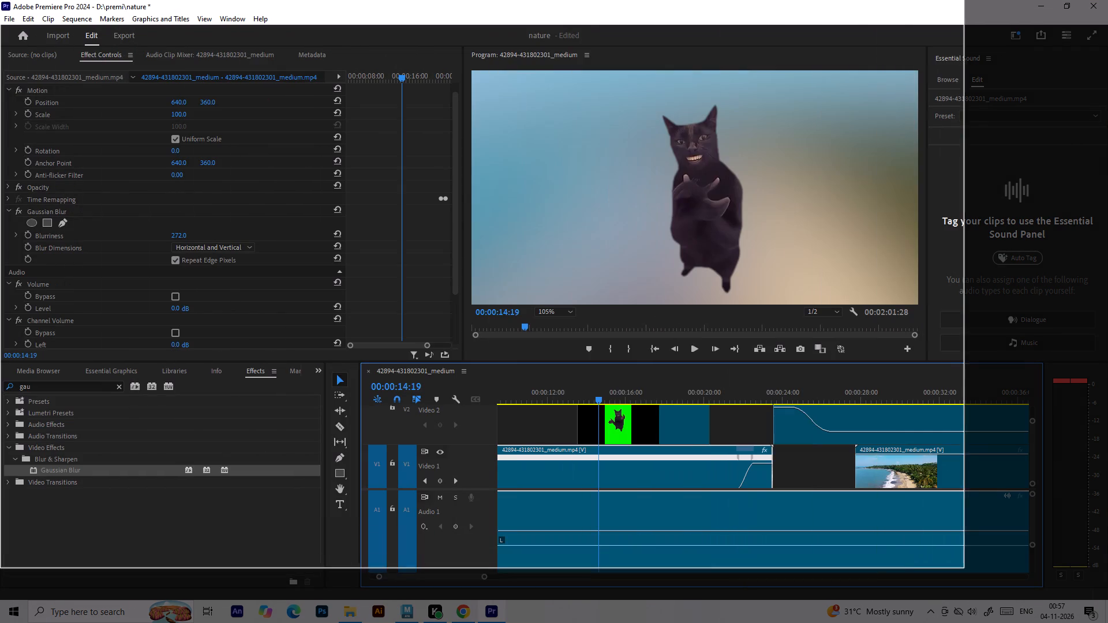
drag(977, 571, 1107, 598)
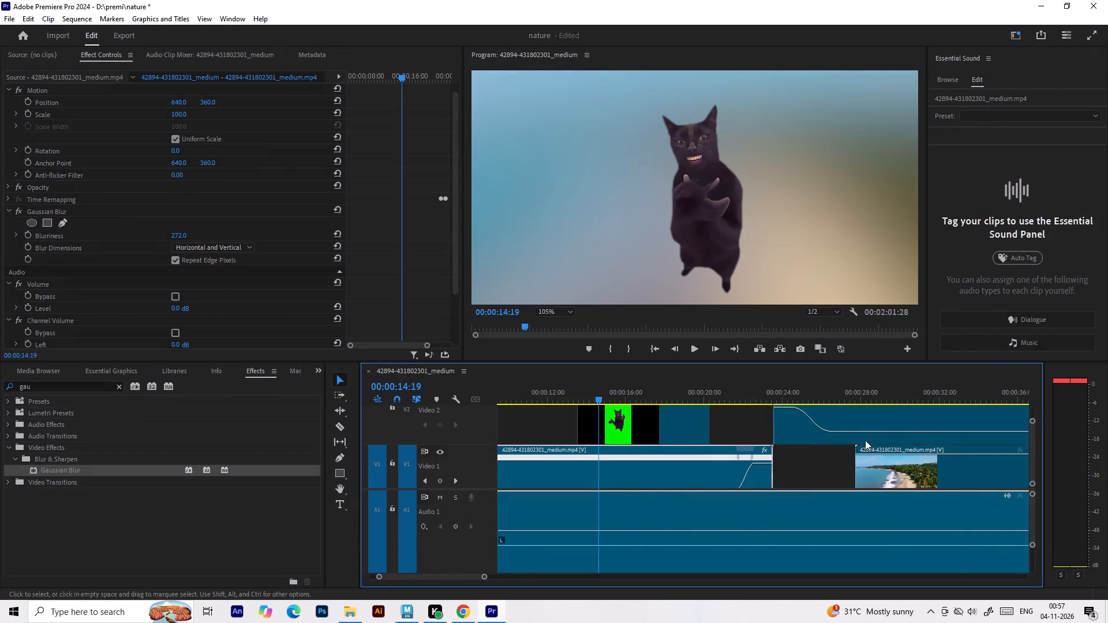
click(1038, 497)
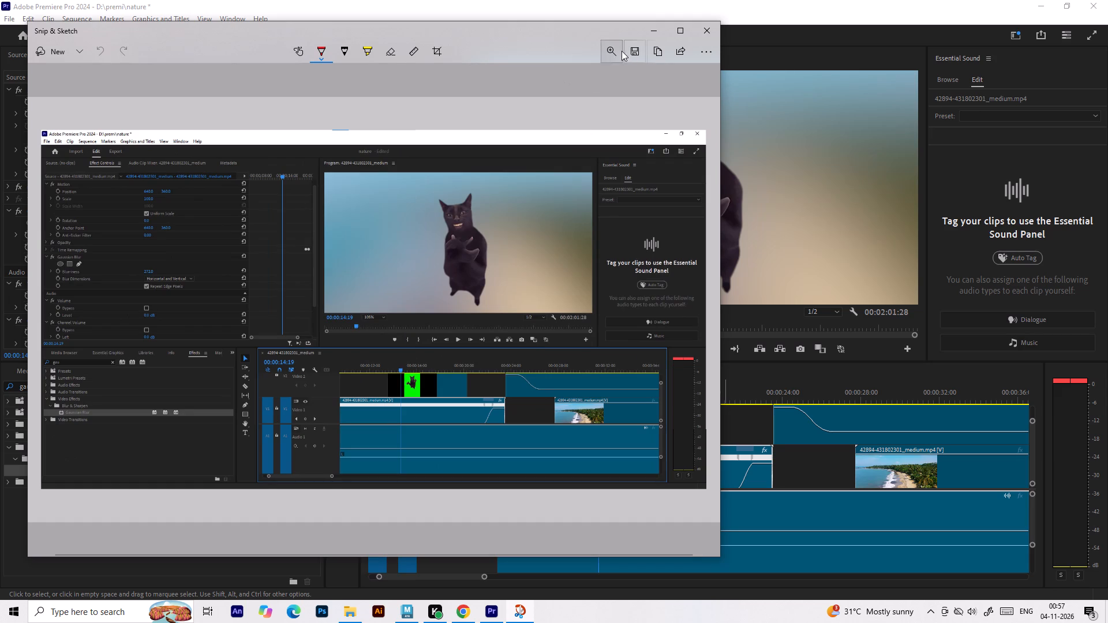
click(637, 54)
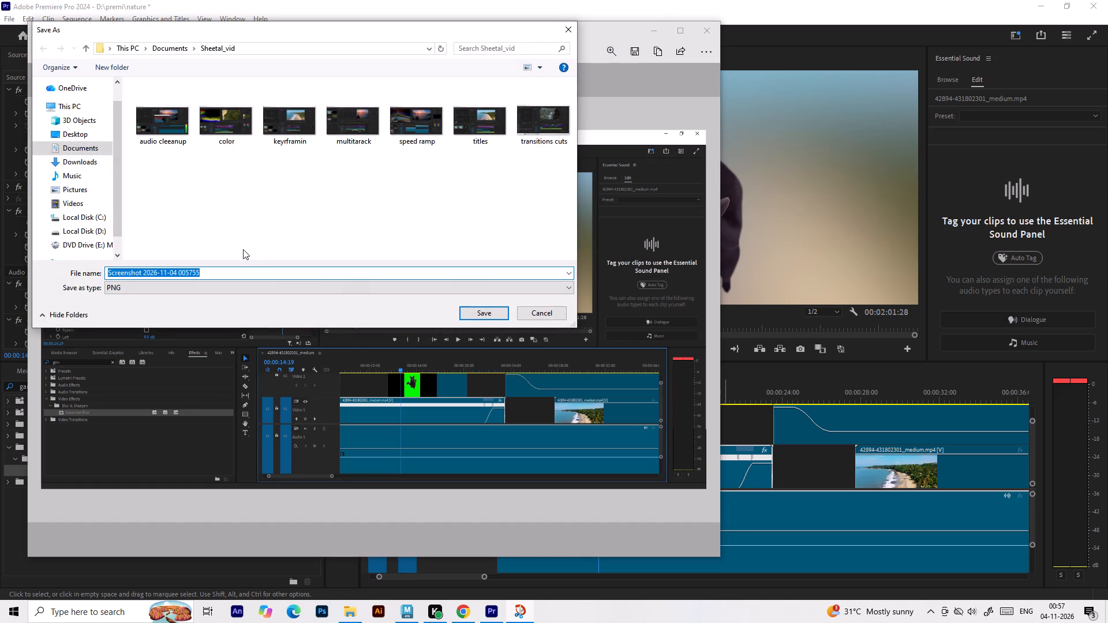
text(Green)
key(space)
text(screen)
key(Return)
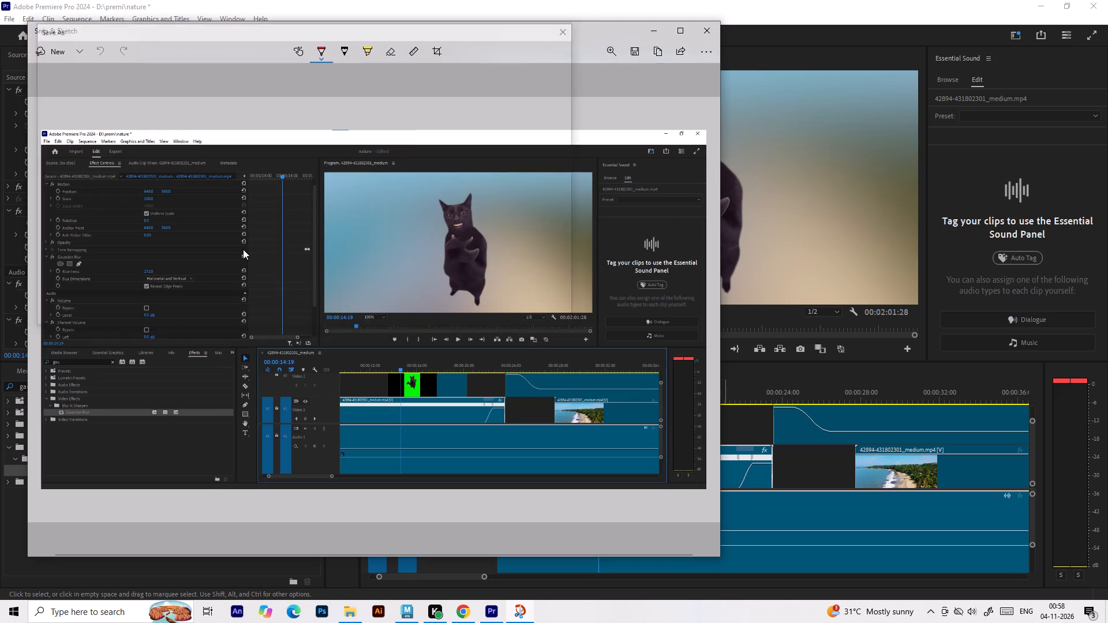
click(710, 30)
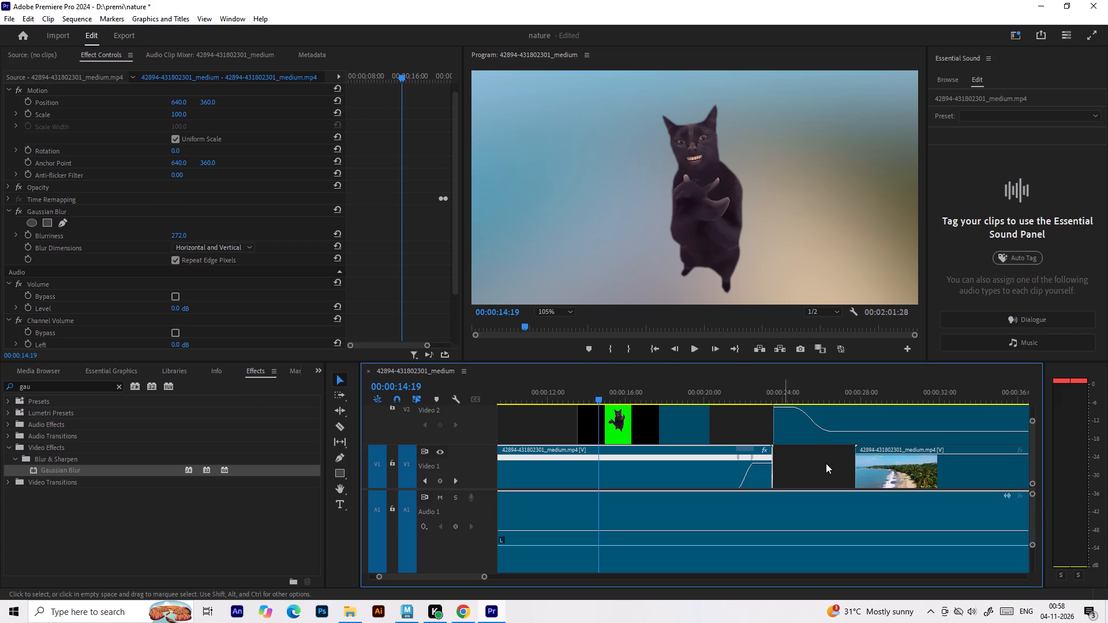
With the sunset frame at 00:00:28:13, open the export settings, capture the whole window and save the screenshot as "export" in Sheetal_vid.
drag(826, 396, 870, 400)
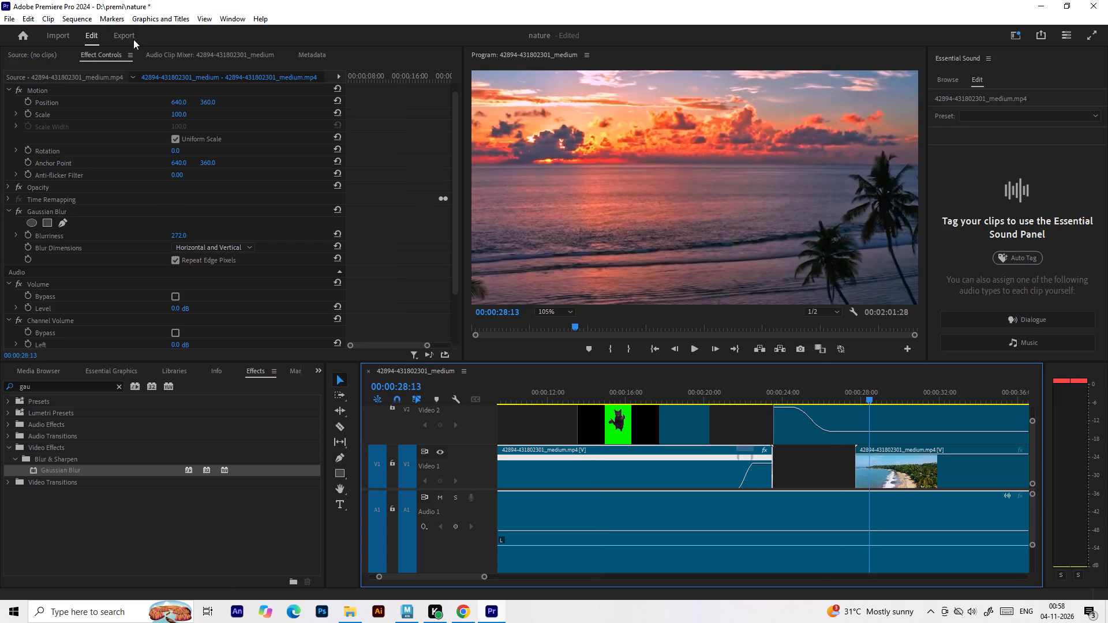
click(126, 36)
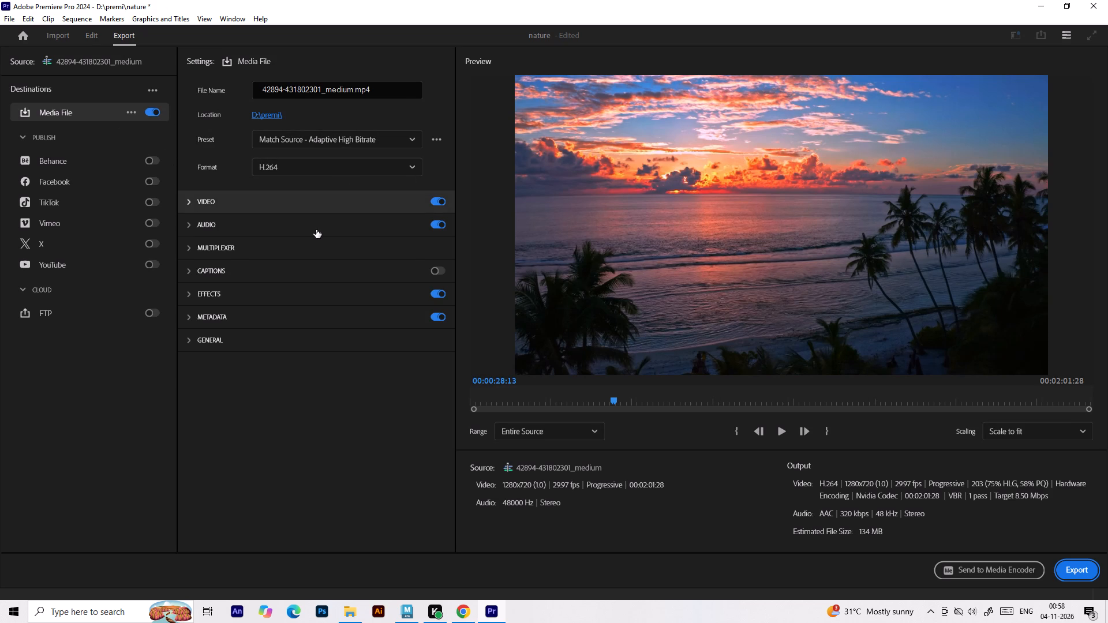
key(shift+super+s)
drag(0, 0, 362, 485)
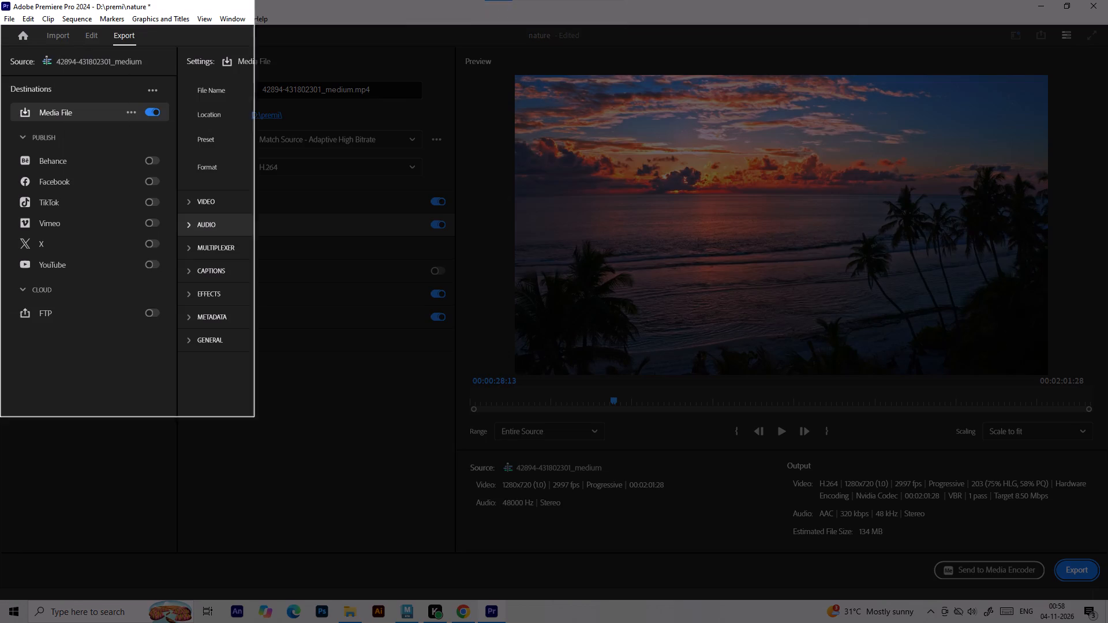
drag(362, 485, 1107, 599)
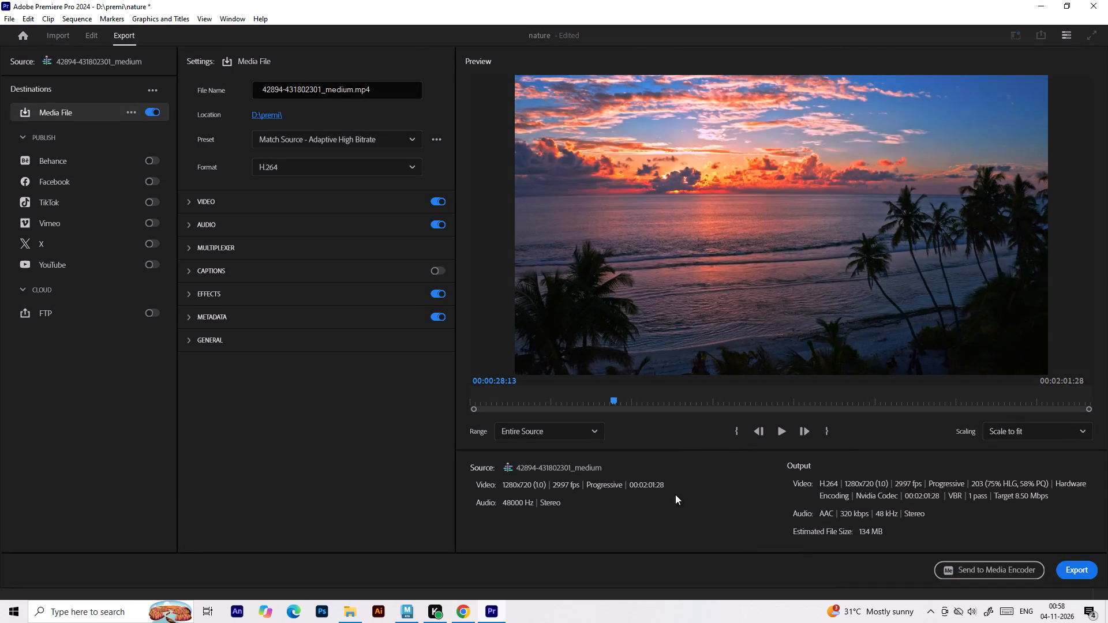
click(956, 471)
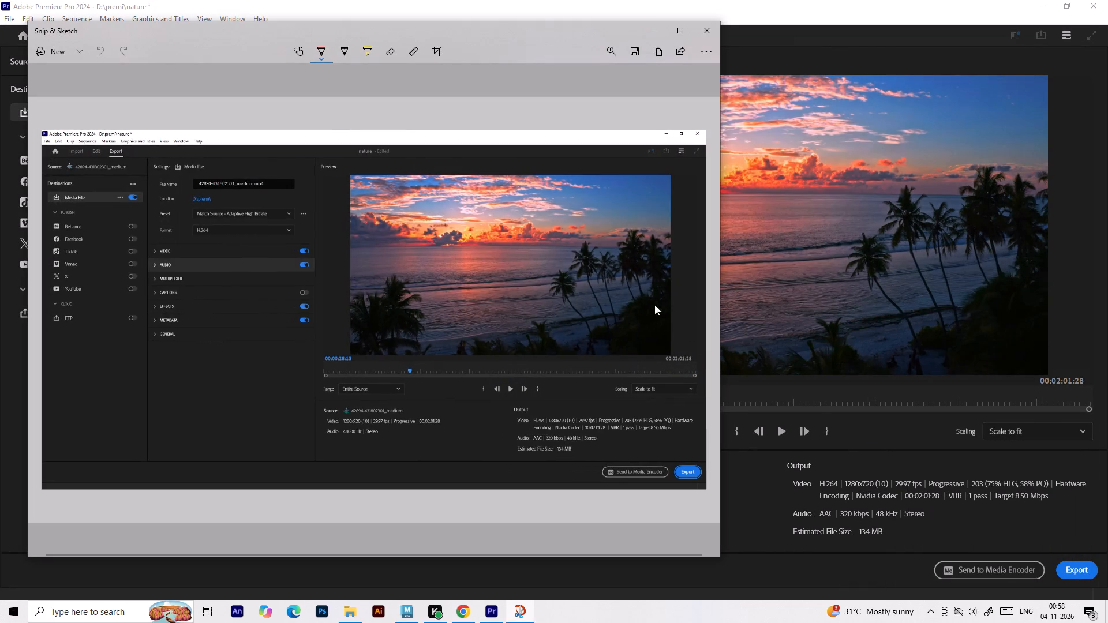
click(641, 51)
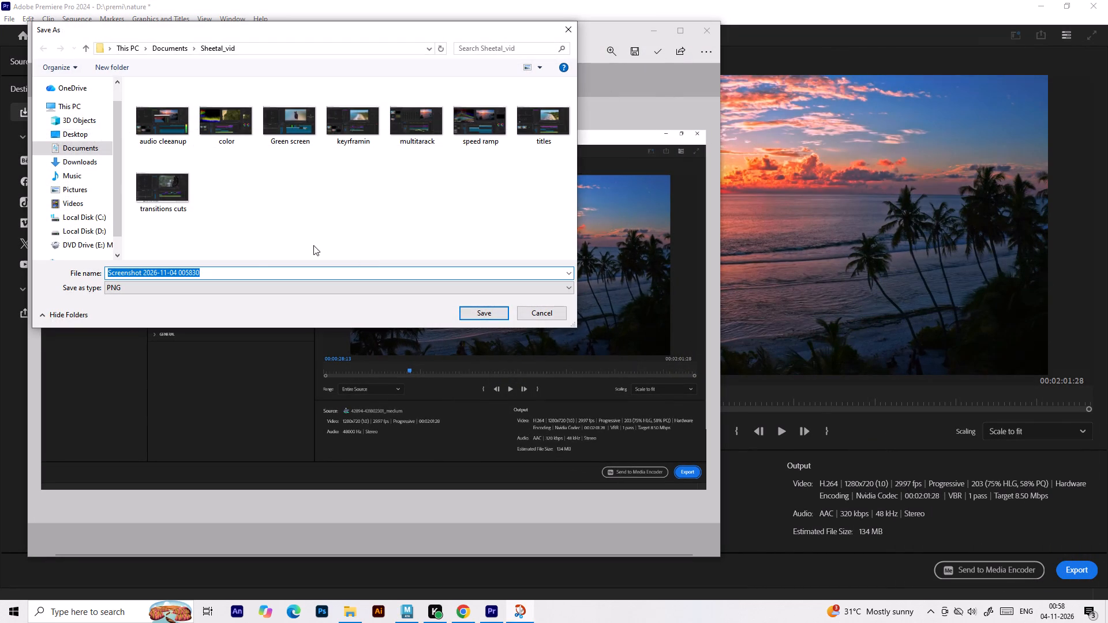
text(export)
key(Return)
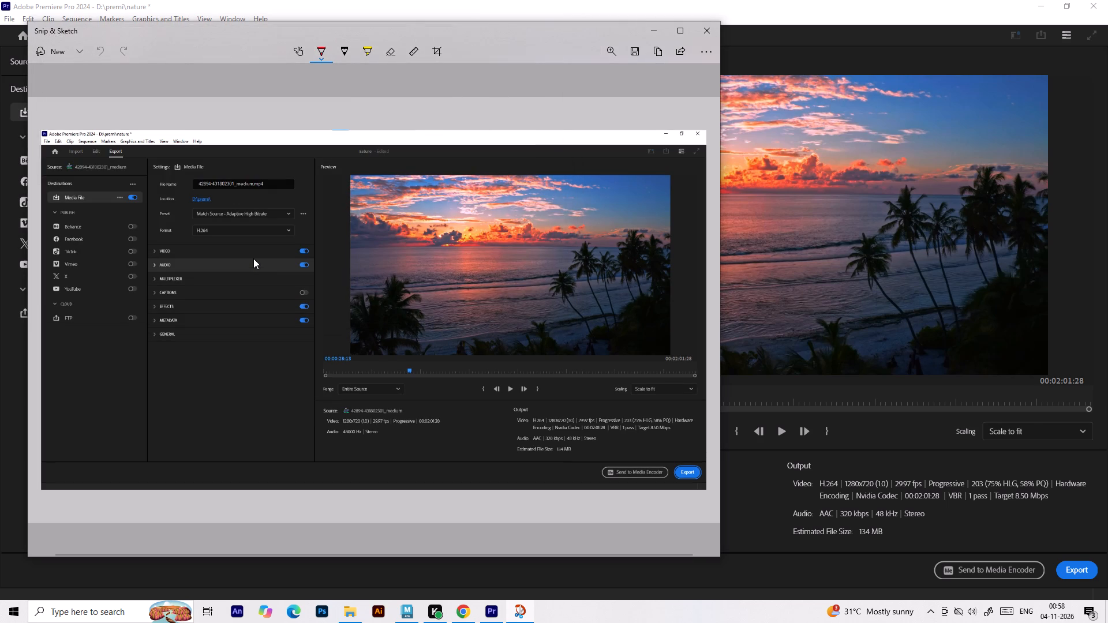
click(713, 30)
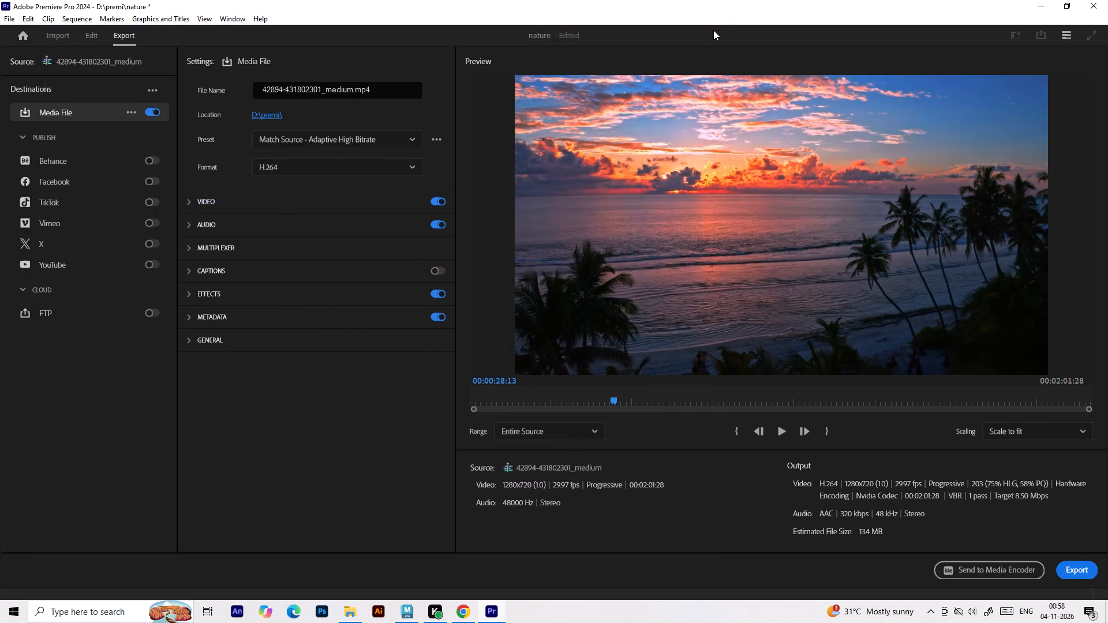
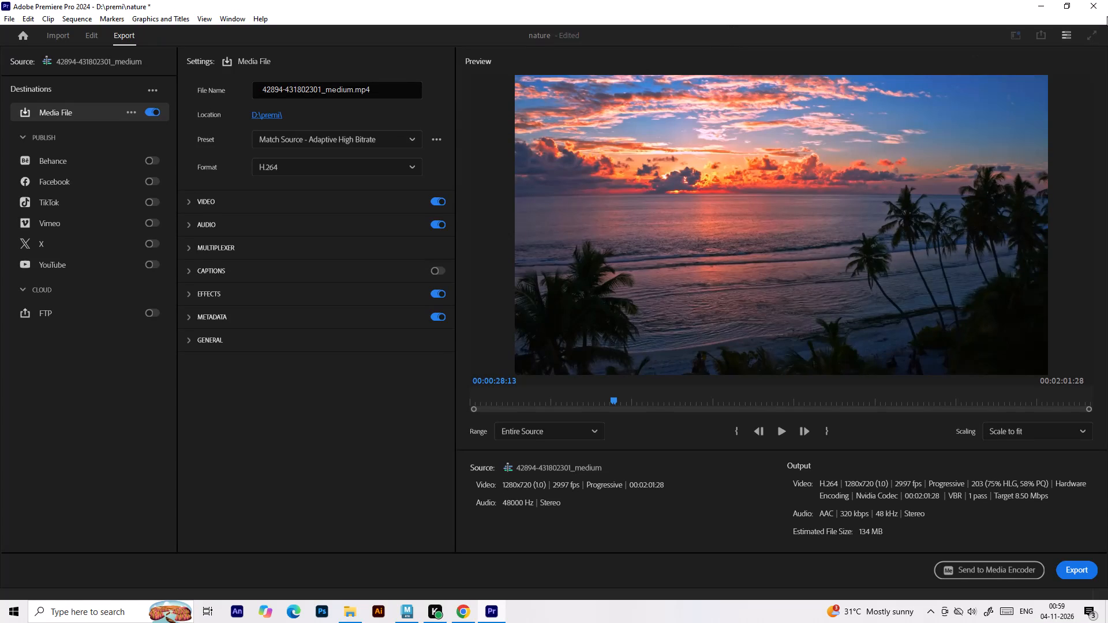
Close Premiere Pro, saving the changes to the nature.prproj project.
click(1094, 0)
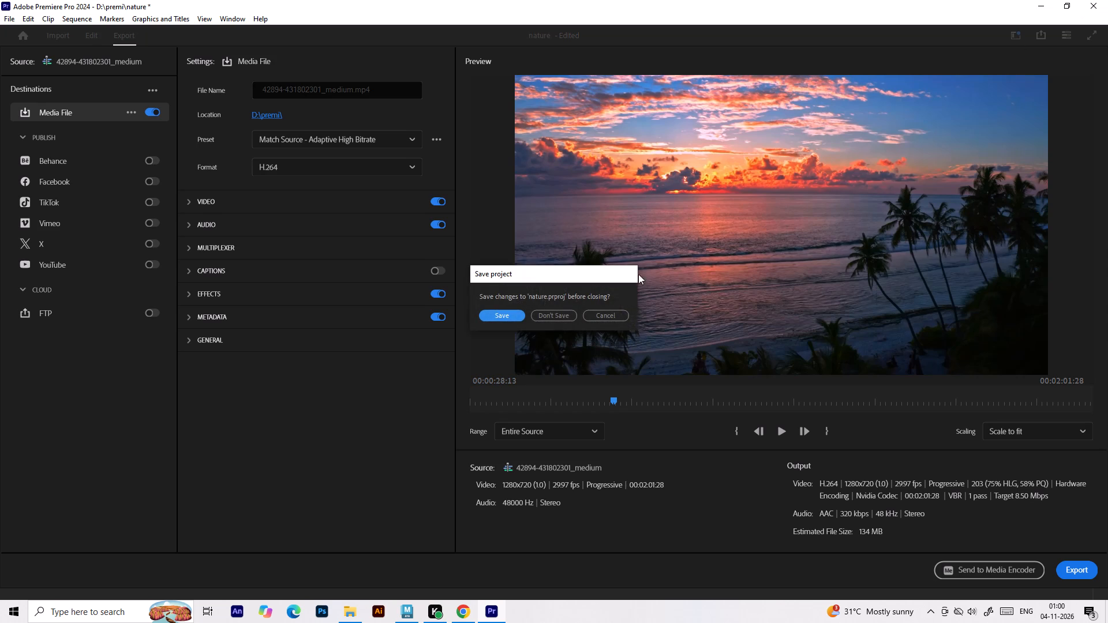
click(495, 314)
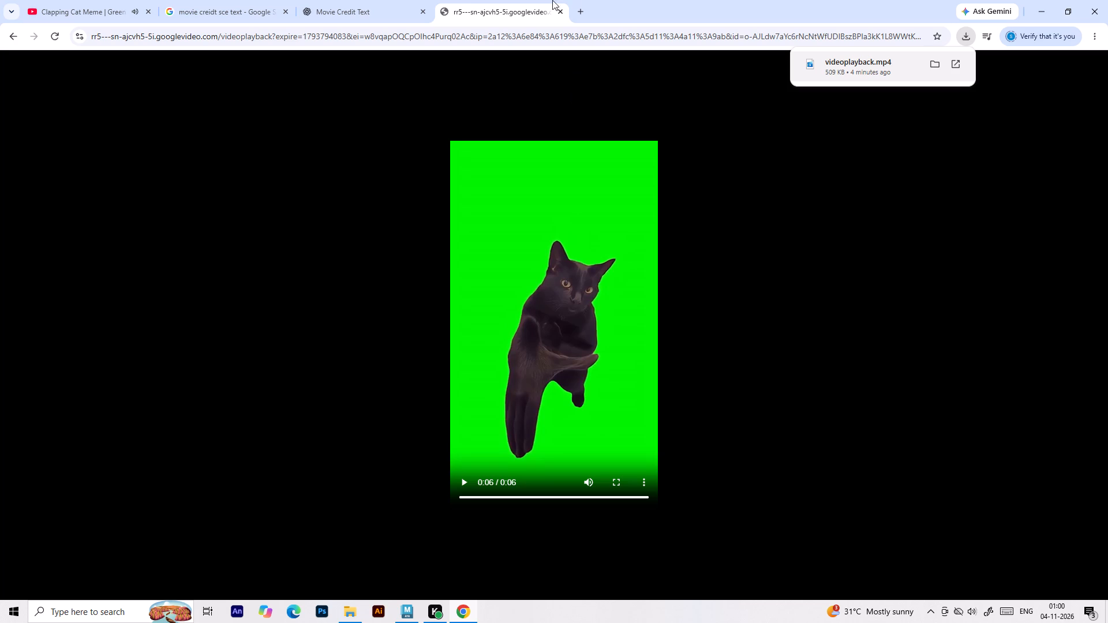
Close the Chrome window showing the green screen cat video.
click(1083, 10)
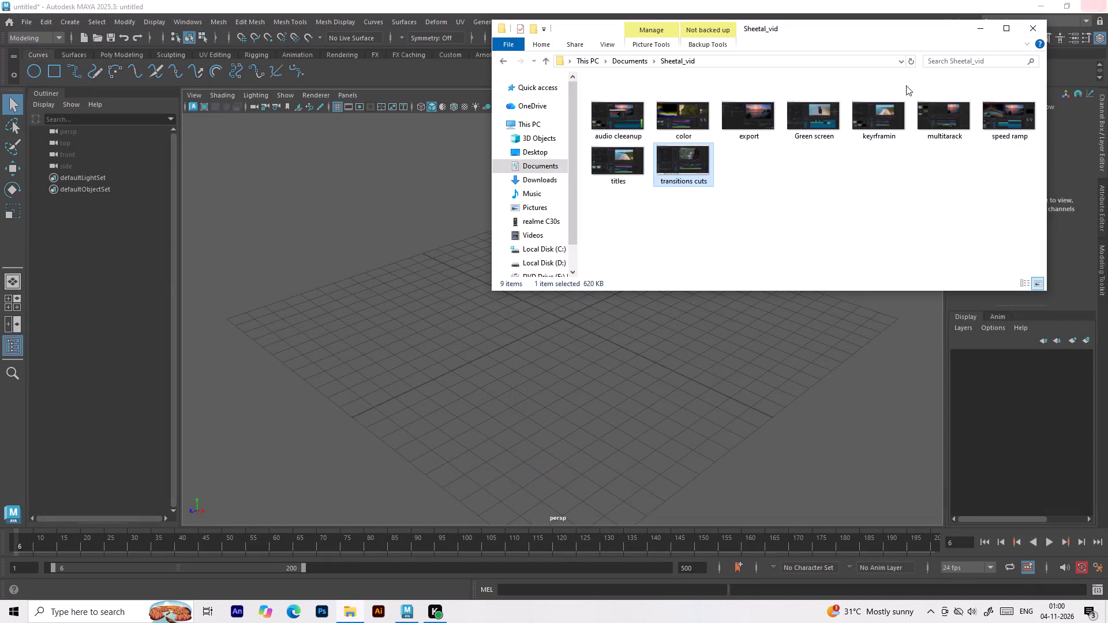
Try to open the "transitions cuts" screenshot from the Sheetal_vid folder for viewing.
click(690, 213)
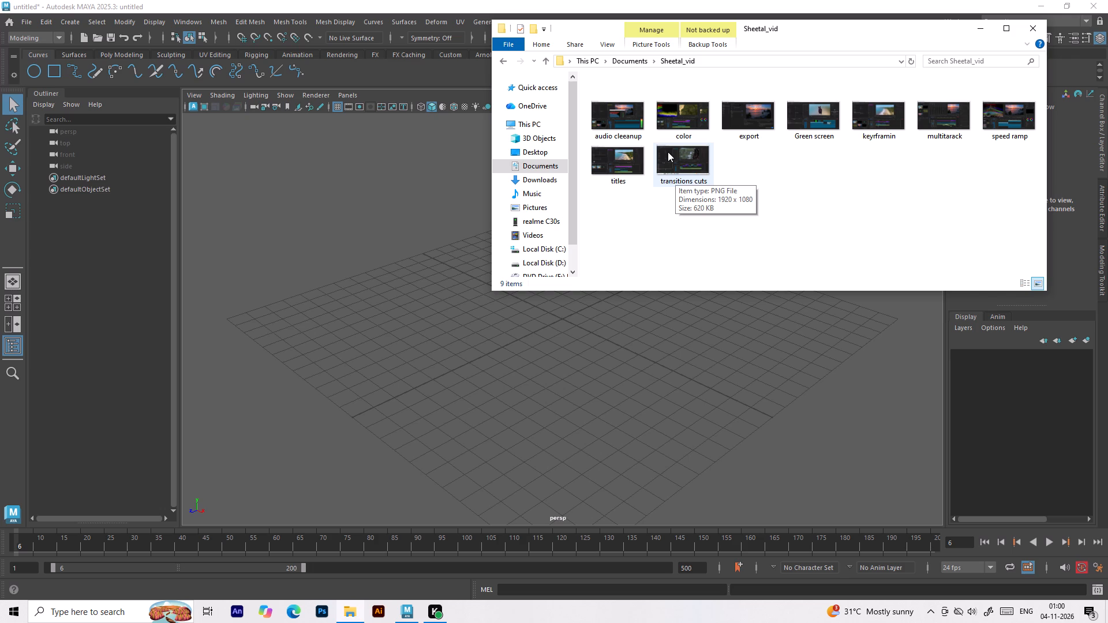
click(671, 163)
click(675, 162)
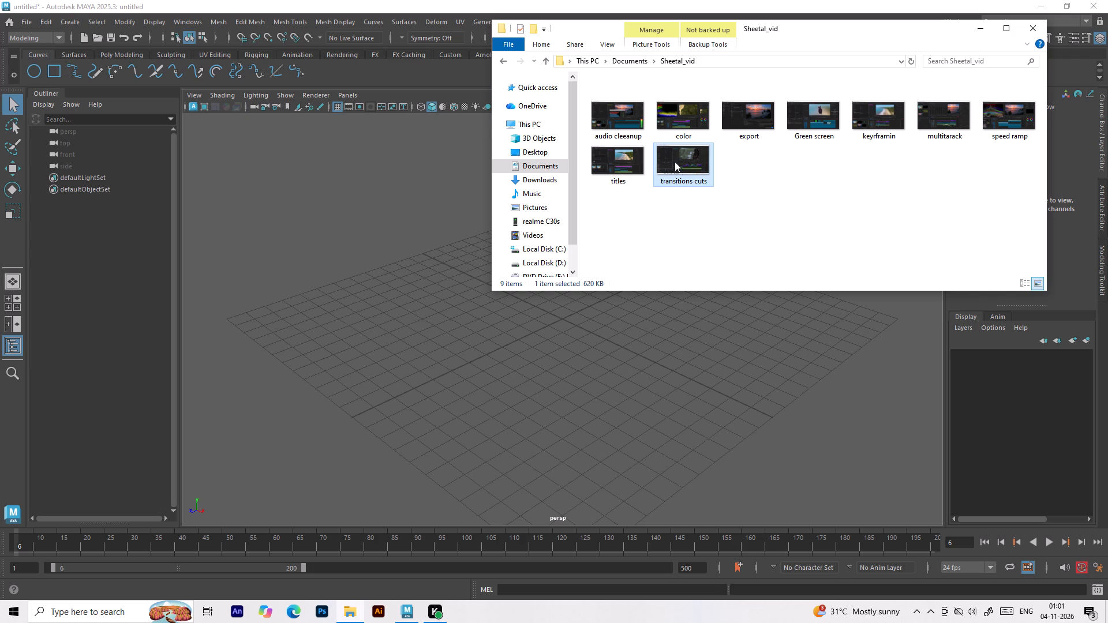
double_click(675, 162)
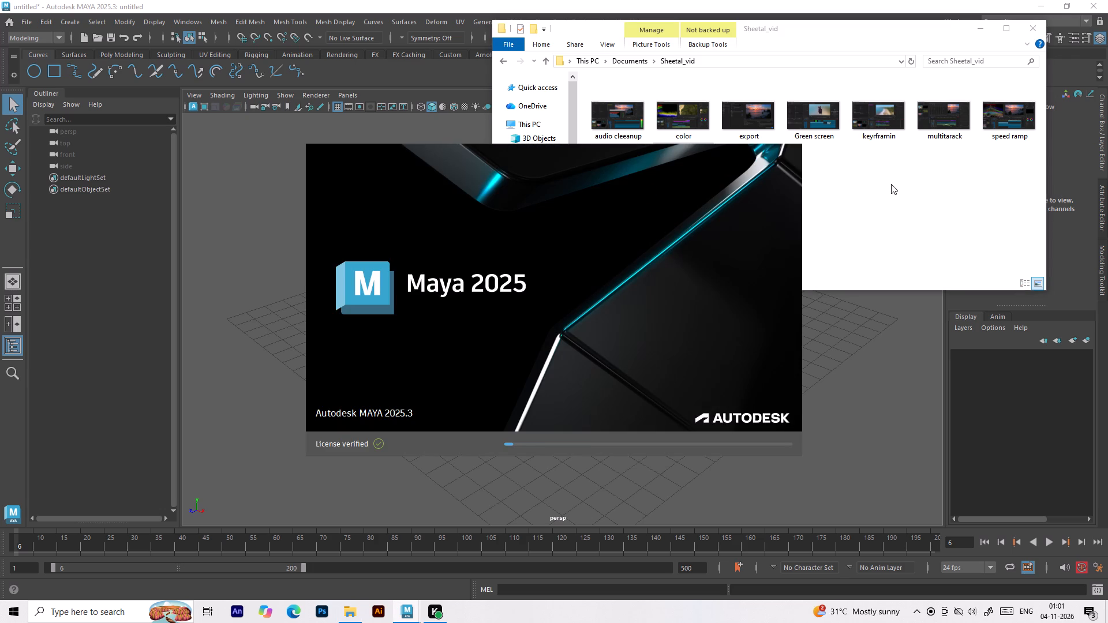
click(891, 184)
double_click(690, 164)
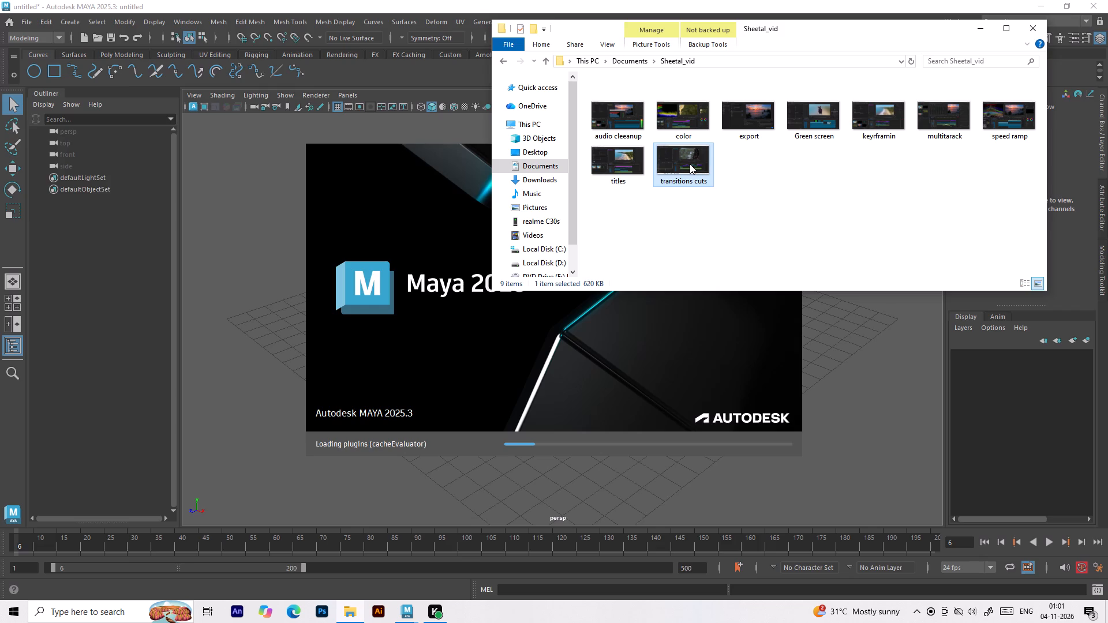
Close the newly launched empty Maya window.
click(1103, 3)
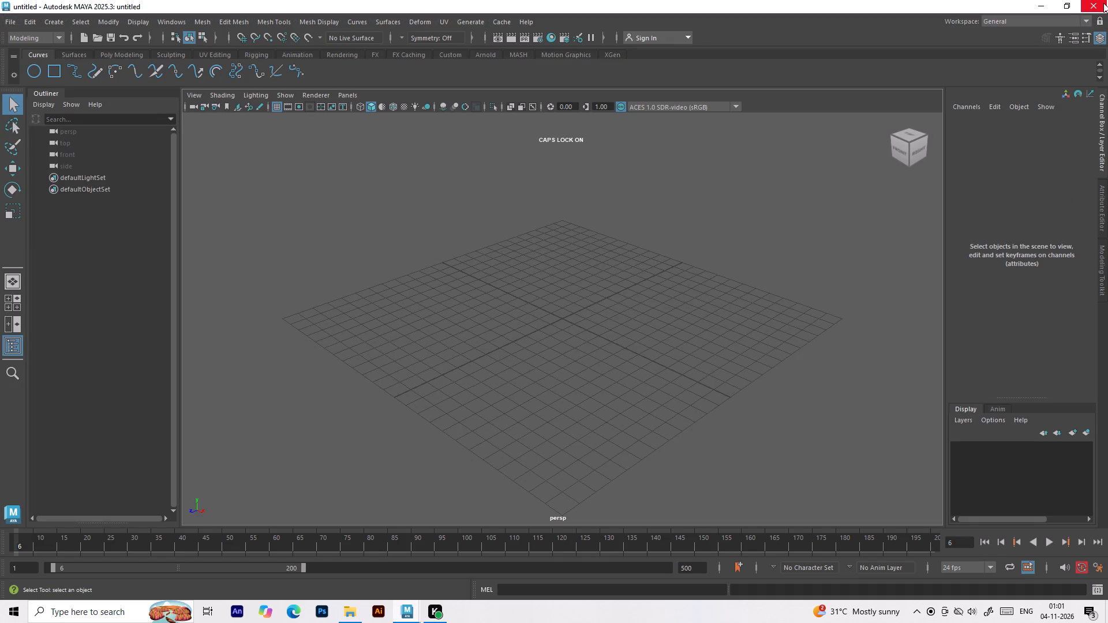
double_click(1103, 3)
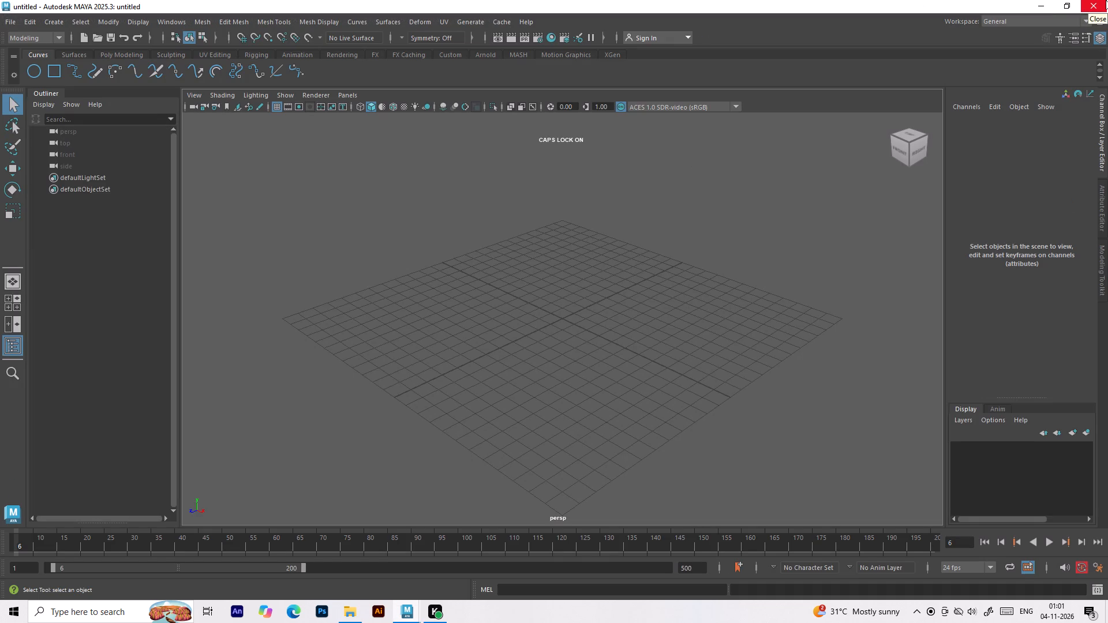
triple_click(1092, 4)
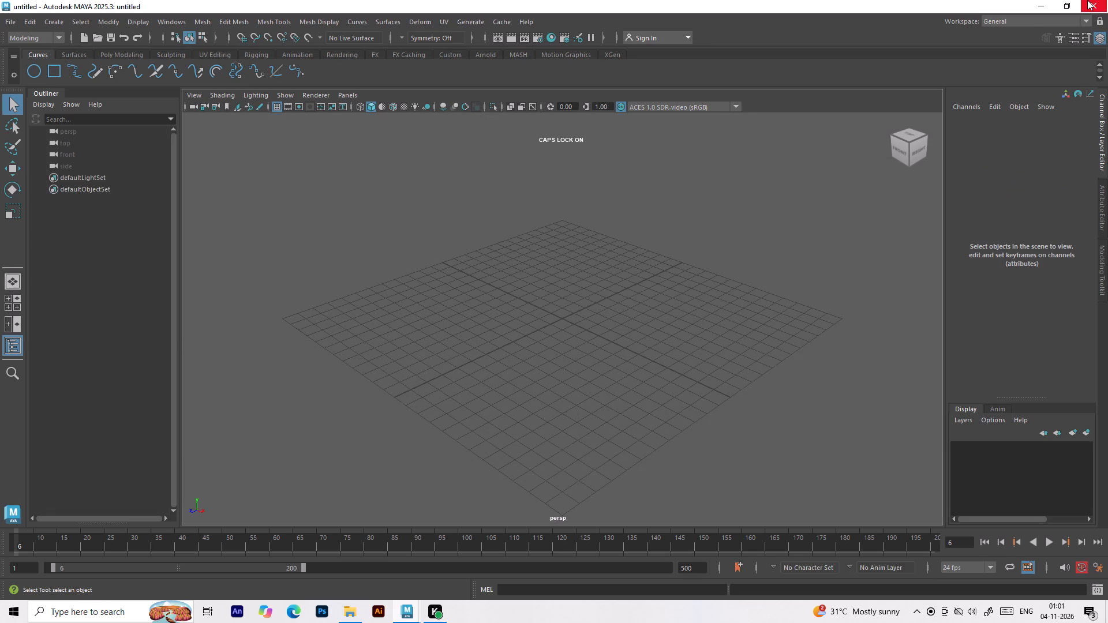